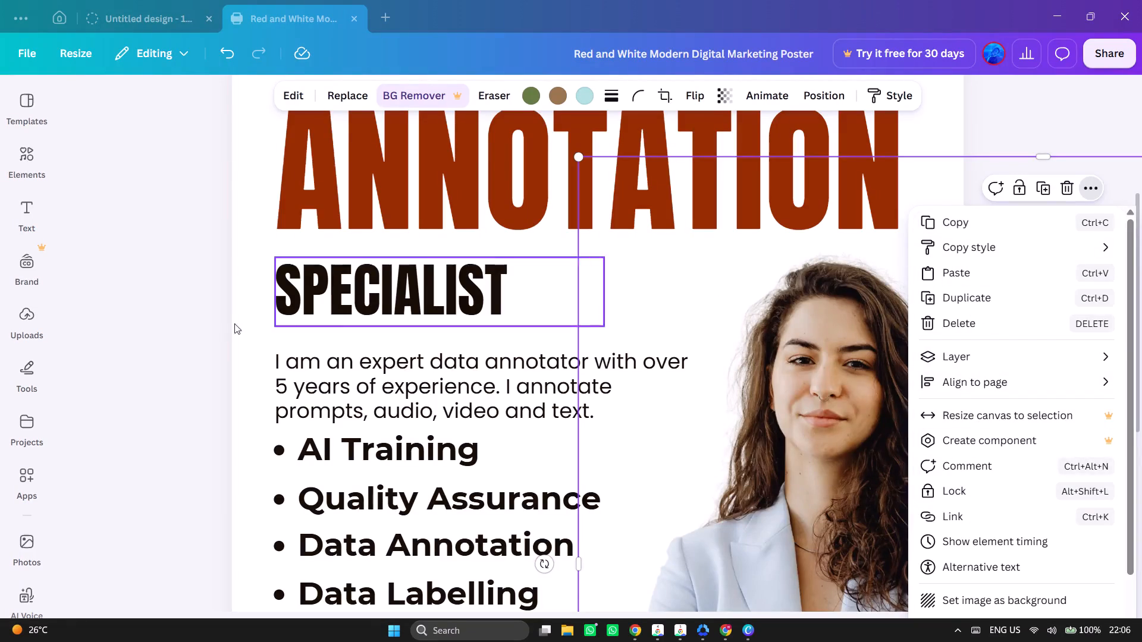
# Select the woman's photo on the data annotation poster and bring up the photo library for replacing it.
pyautogui.click(155, 328)
pyautogui.scroll(-4, 996, 461)
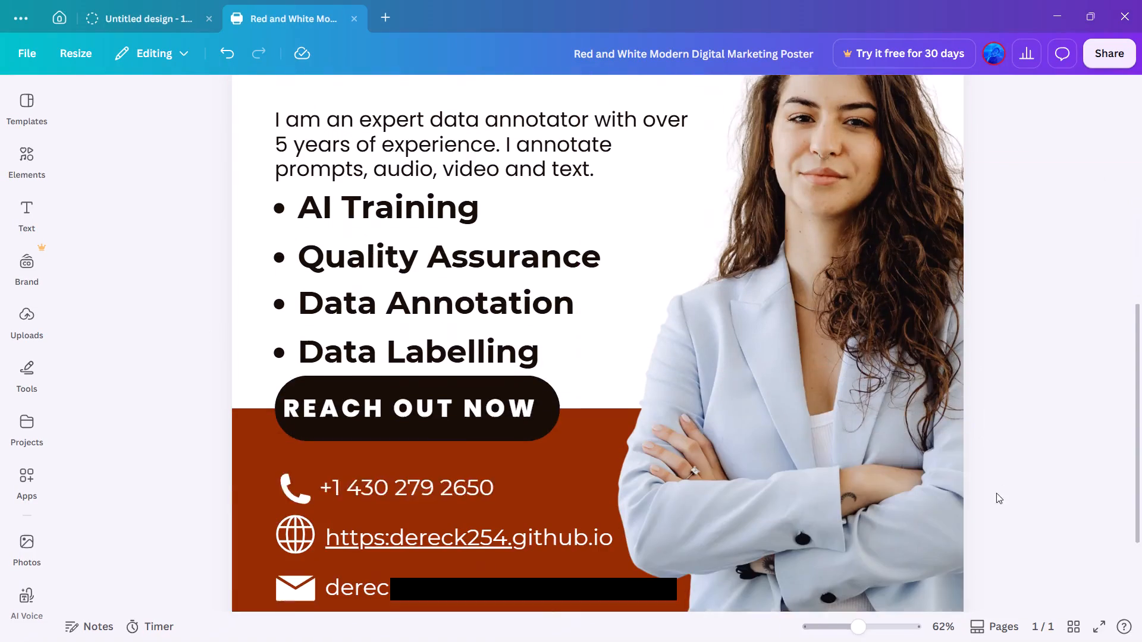
pyautogui.click(836, 625)
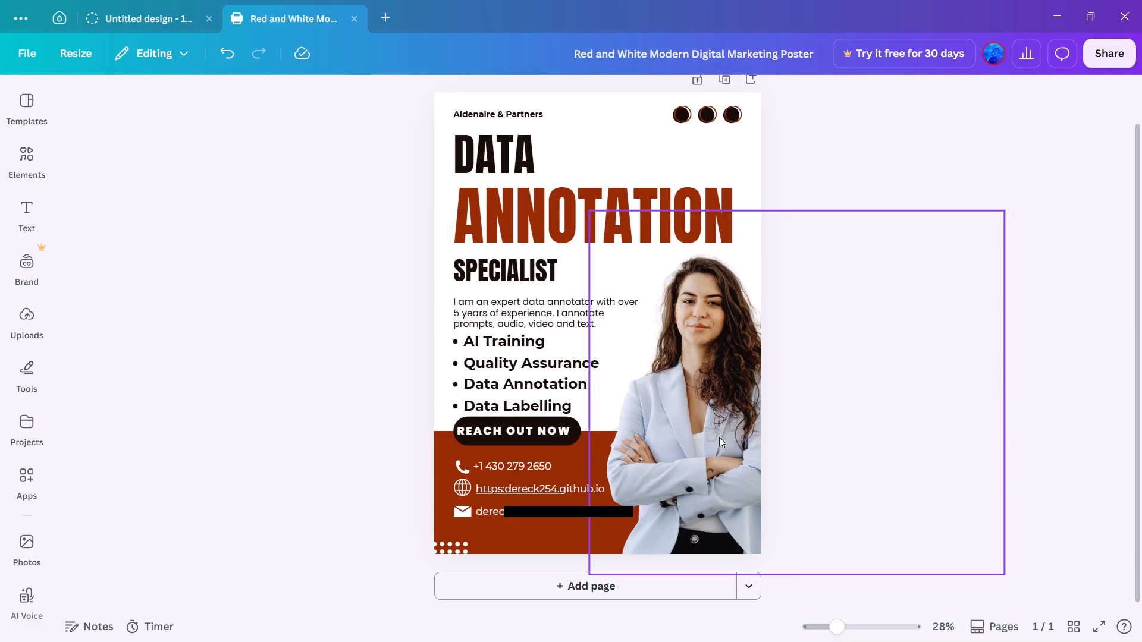
pyautogui.click(707, 431)
pyautogui.rightClick(704, 412)
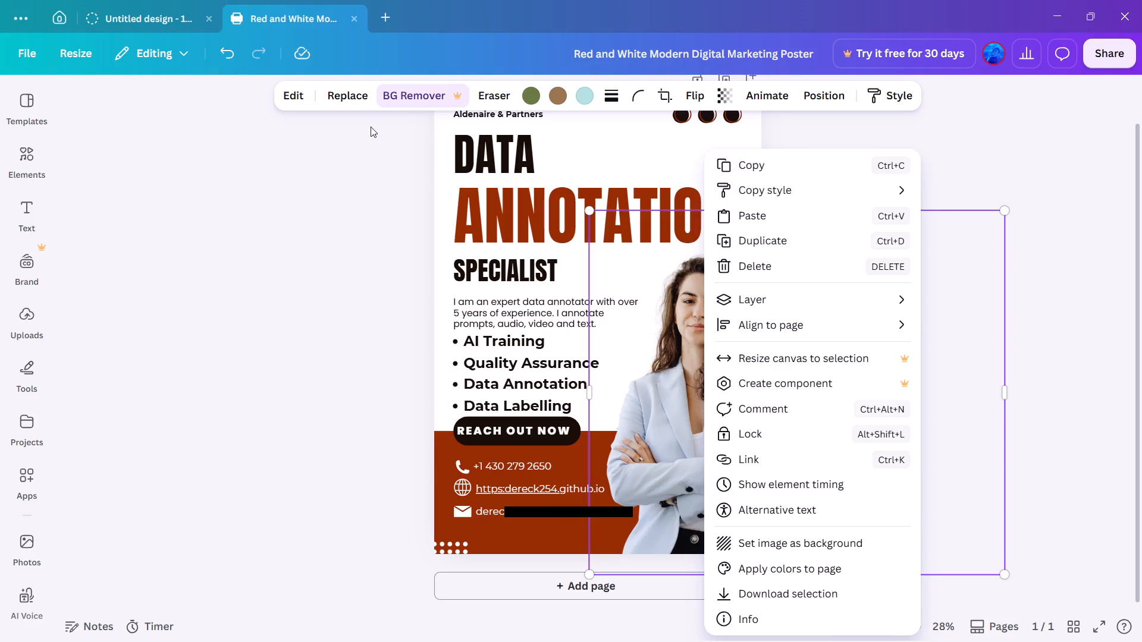
pyautogui.click(345, 102)
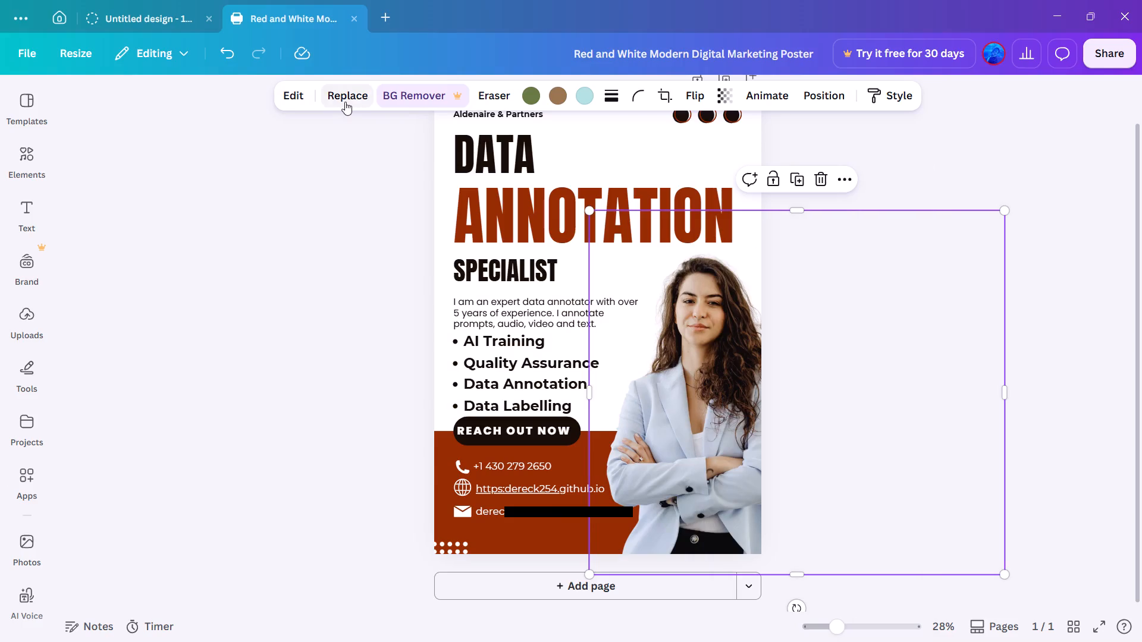
pyautogui.click(338, 96)
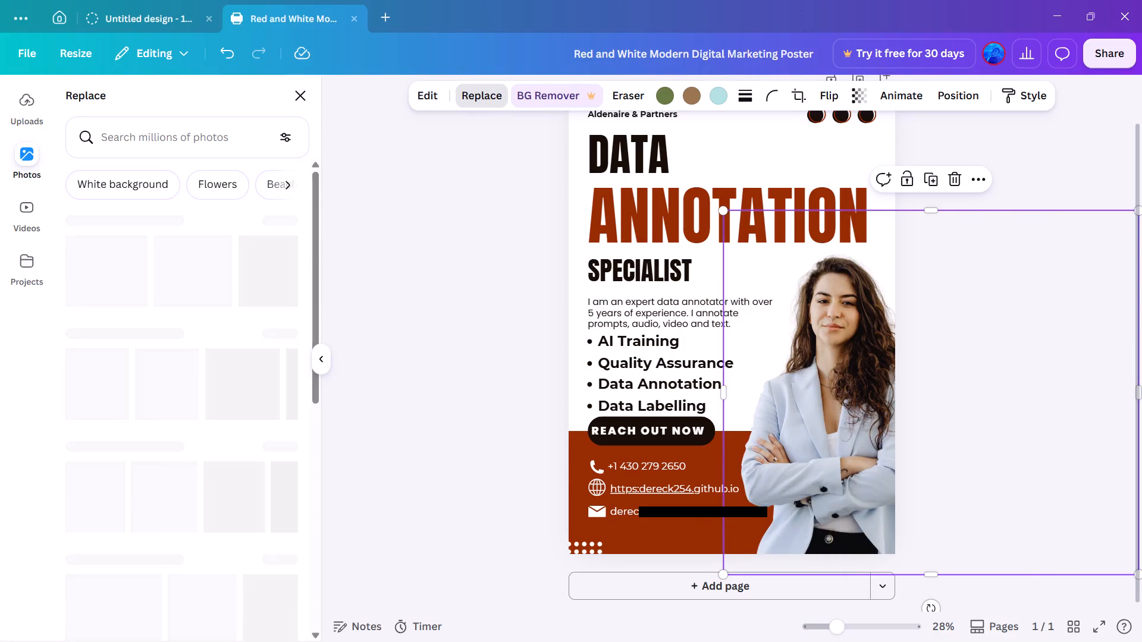
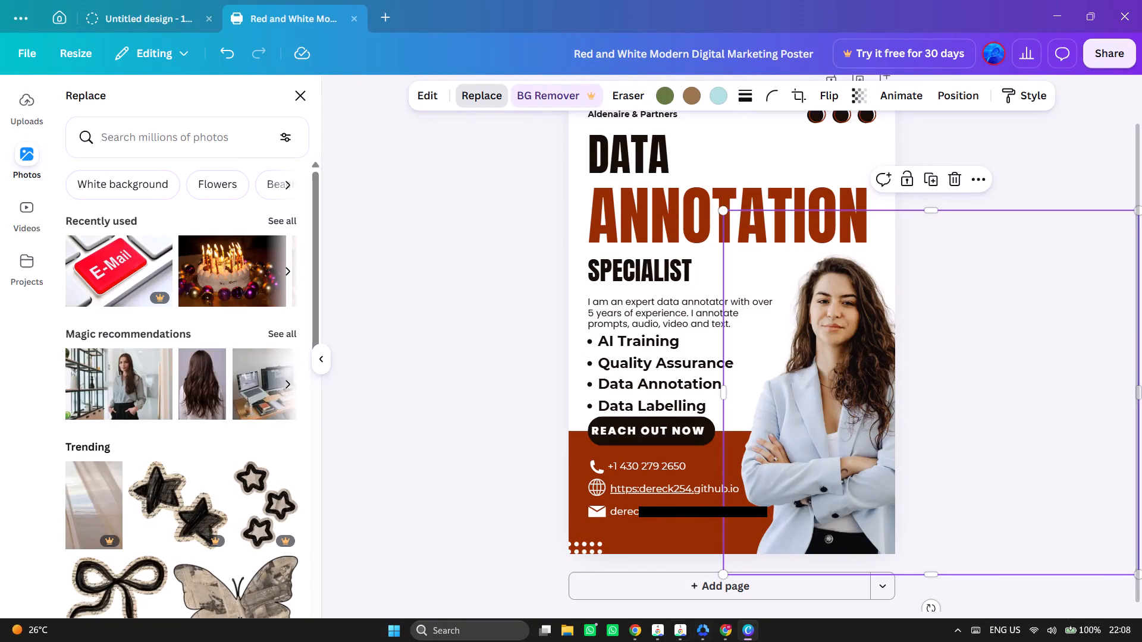
# Switch from the poster design to WhatsApp.
pyautogui.click(592, 634)
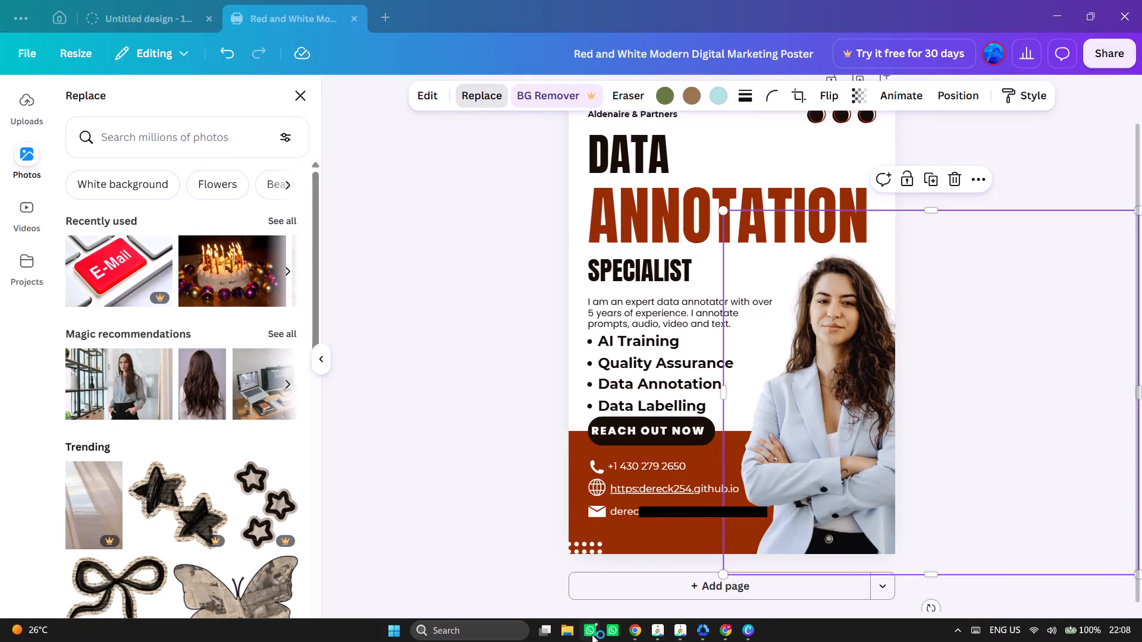
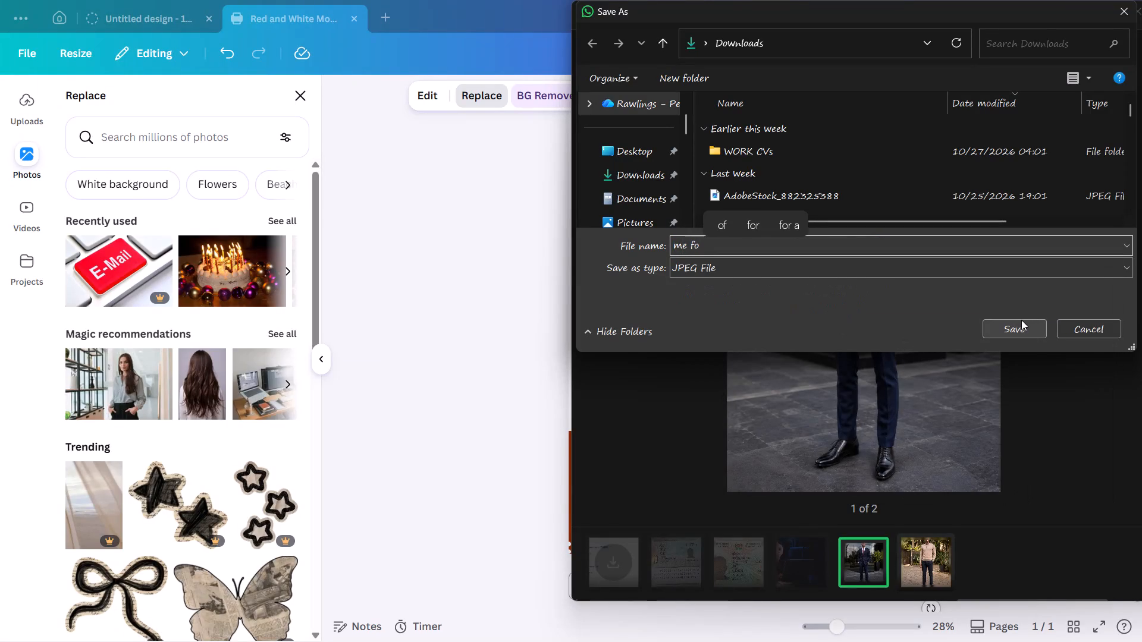
# Correct the file name to "me full" for saving the WhatsApp photo as a JPEG in Downloads.
pyautogui.press('BackSpace')
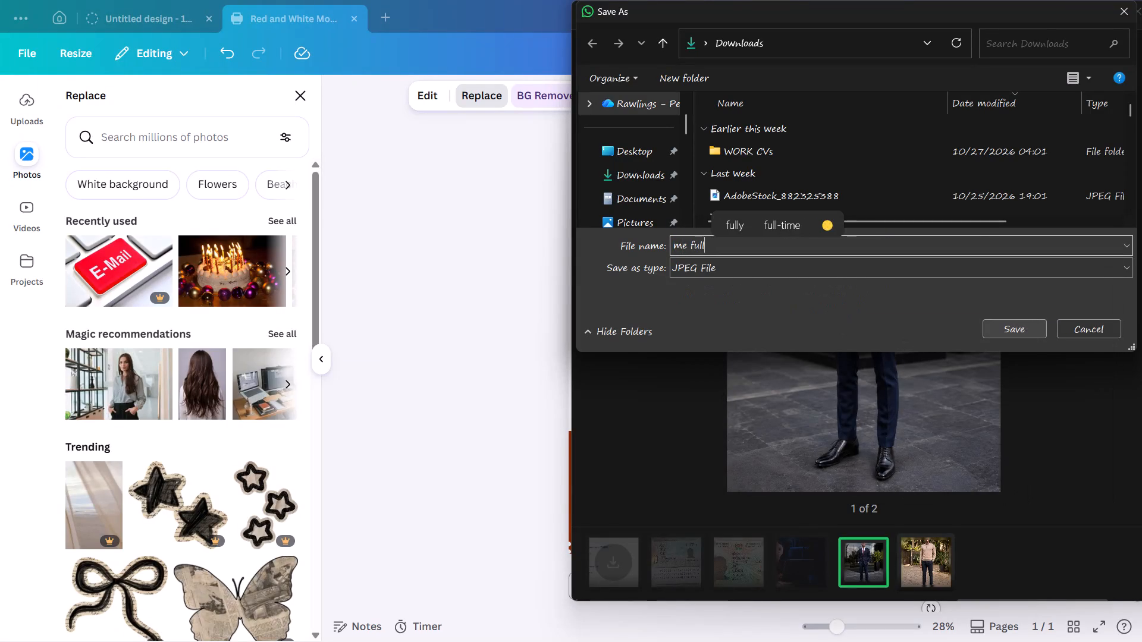
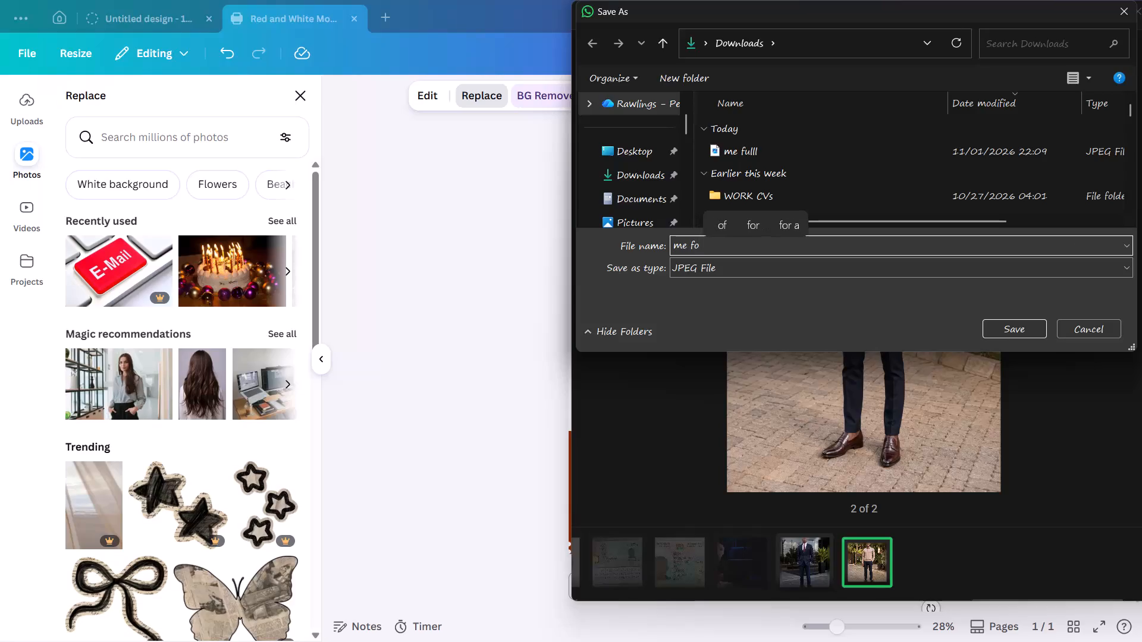
# Name the full-length WhatsApp photo "me fullllllll" for saving as a JPEG in the Downloads folder.
pyautogui.press('BackSpace')
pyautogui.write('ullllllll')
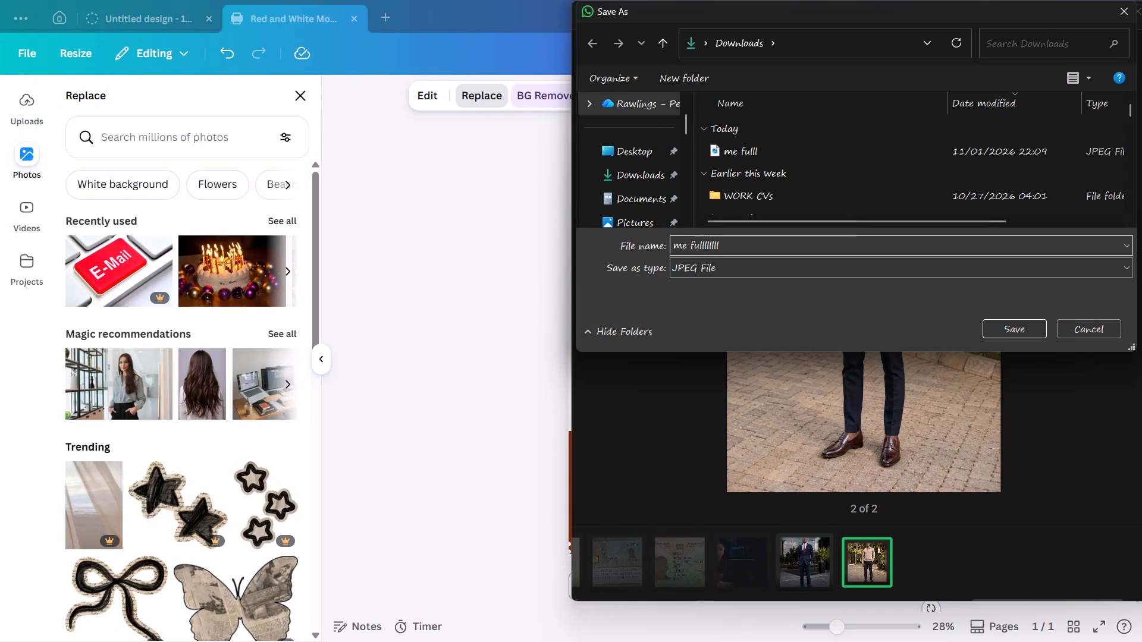
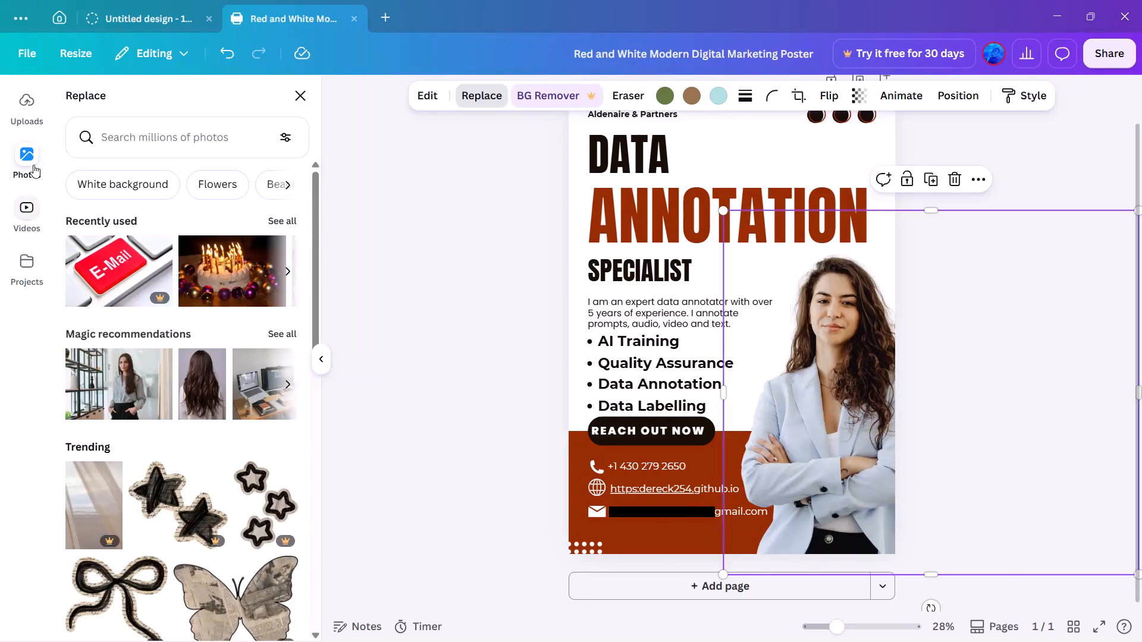
# Upload the full-length photo of the man in the beige sweater from the Downloads folder.
pyautogui.click(33, 165)
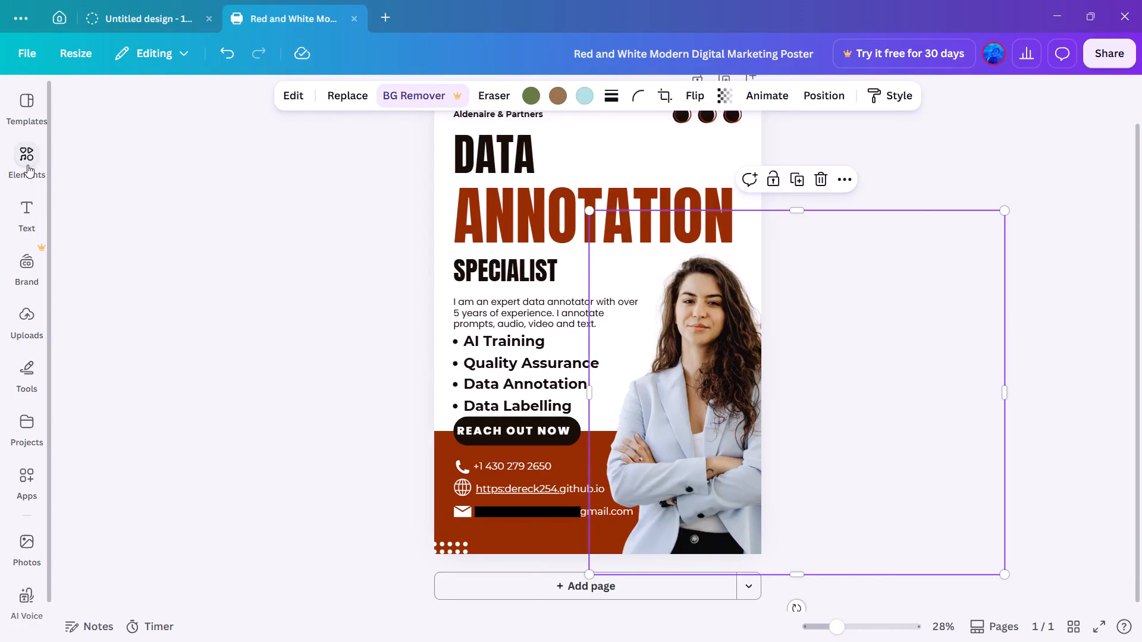
pyautogui.click(348, 95)
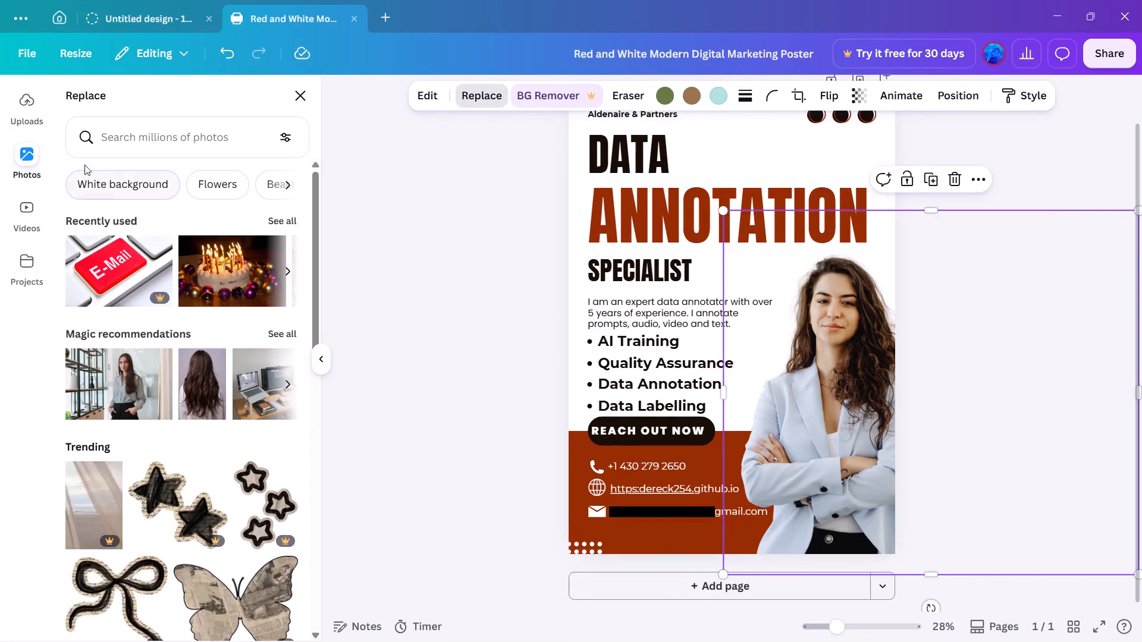
pyautogui.click(33, 108)
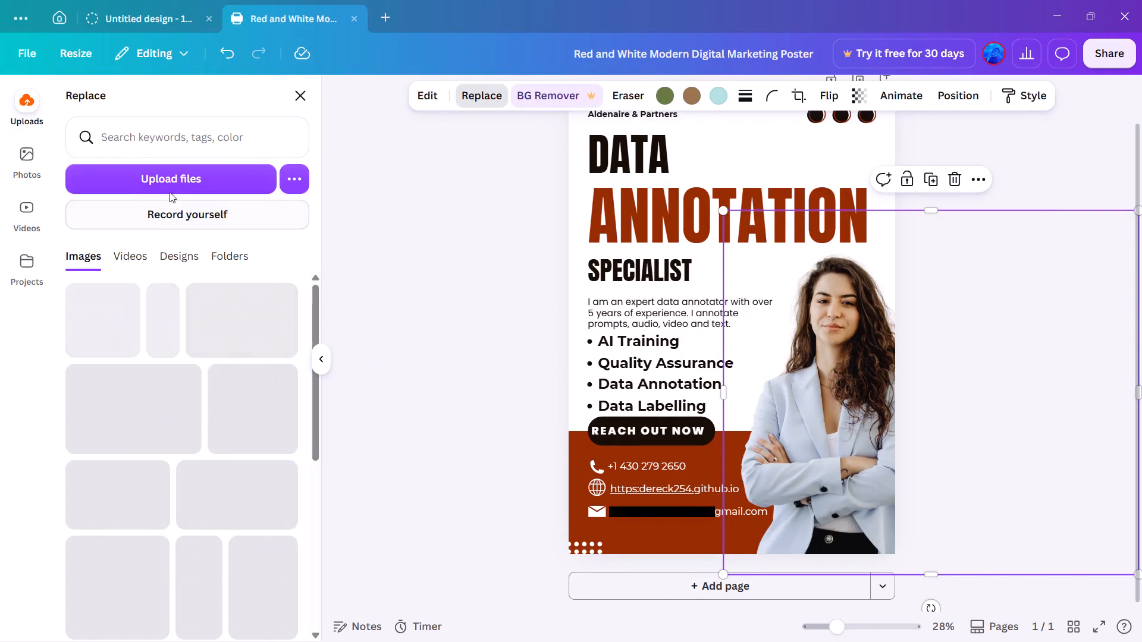
pyautogui.click(168, 176)
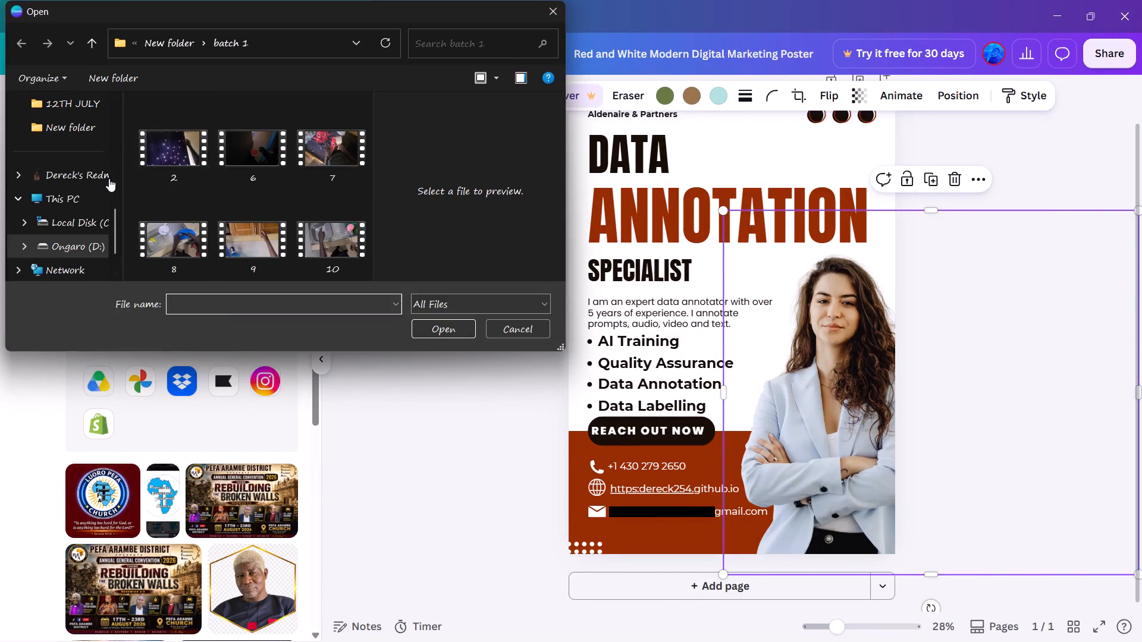
pyautogui.scroll(5, 67, 205)
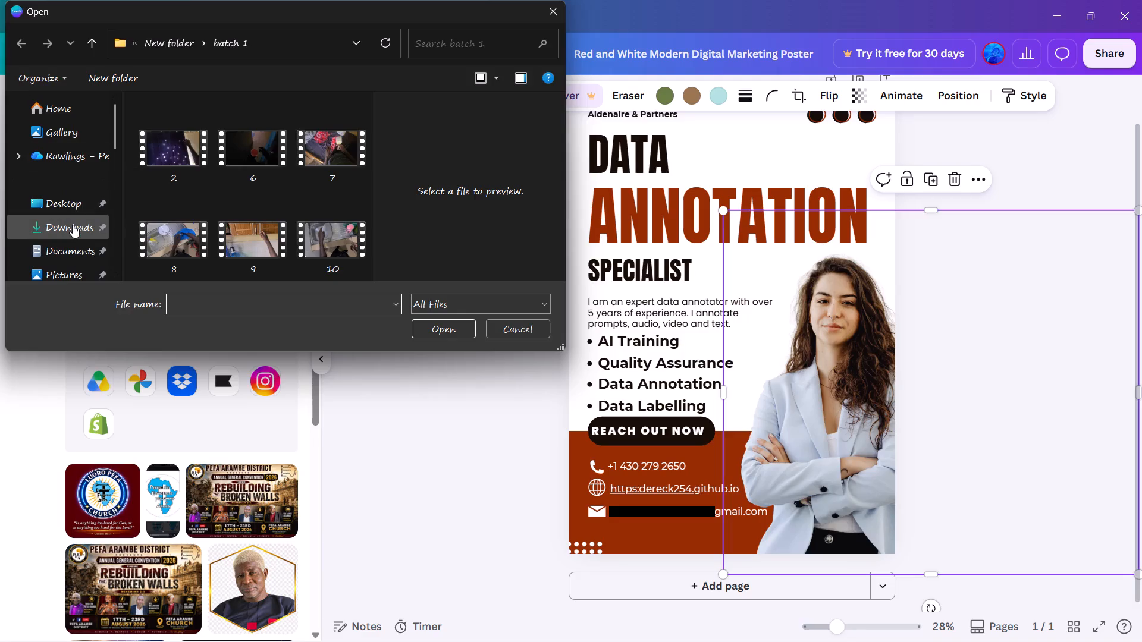
pyautogui.click(73, 225)
pyautogui.click(181, 155)
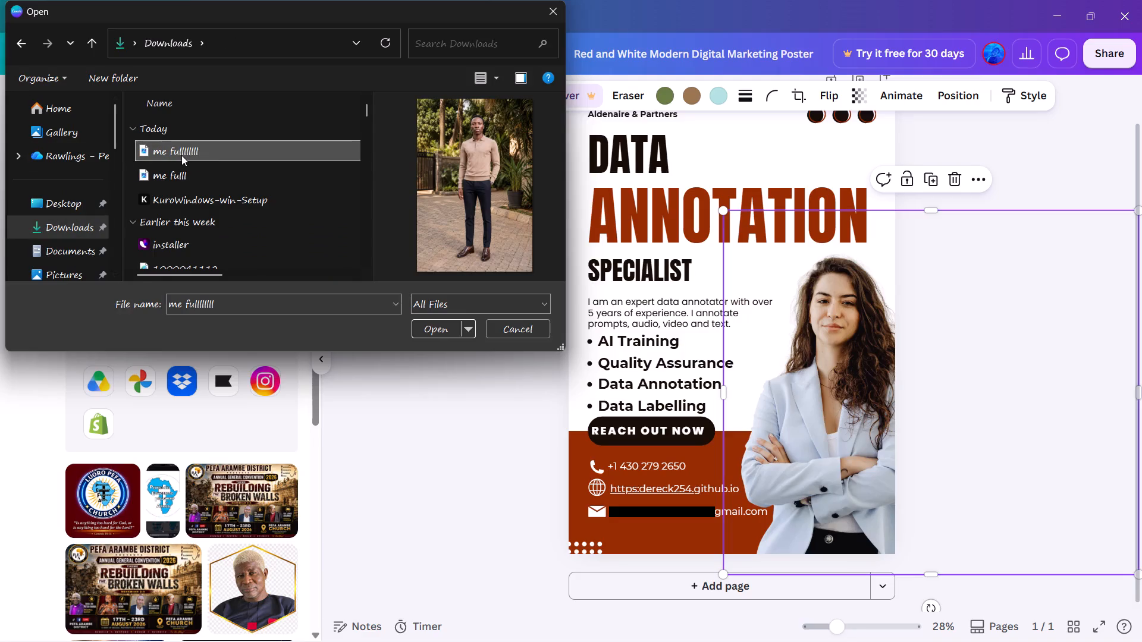
pyautogui.click(202, 181)
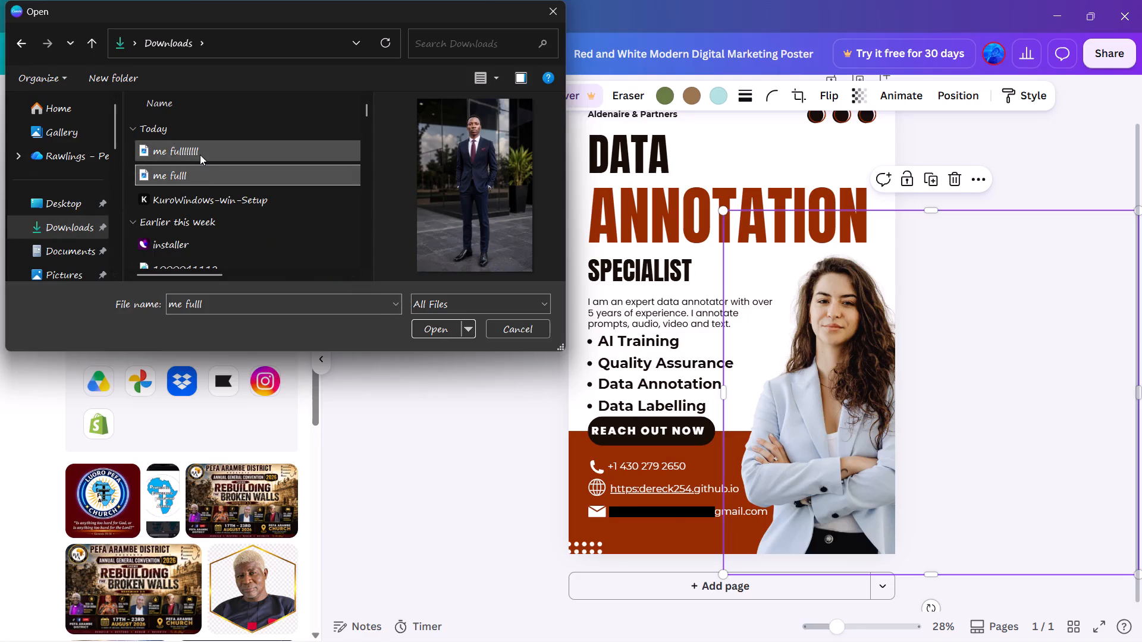
pyautogui.click(200, 155)
pyautogui.click(434, 328)
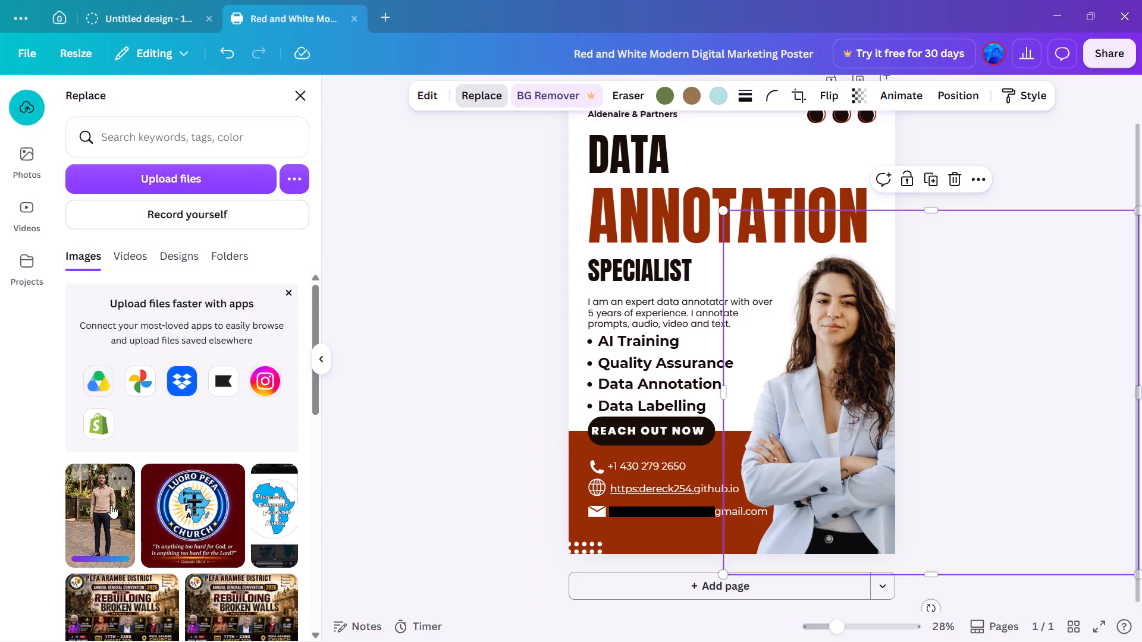
# Replace the woman's photo on the poster with the uploaded photo of the man in the beige sweater.
pyautogui.click(93, 503)
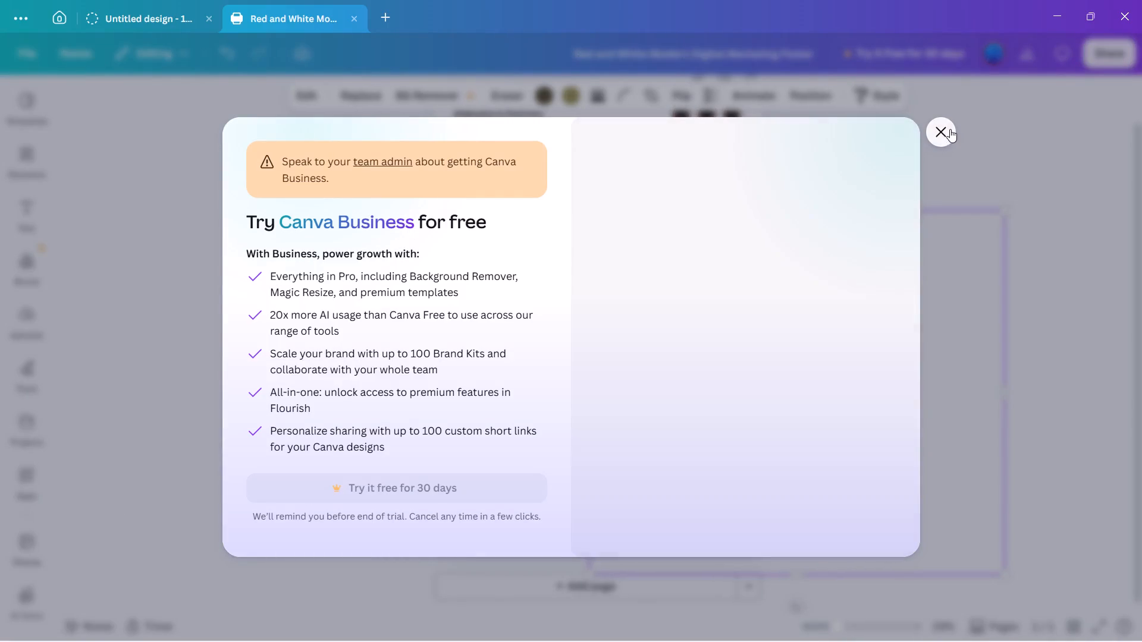
pyautogui.click(950, 129)
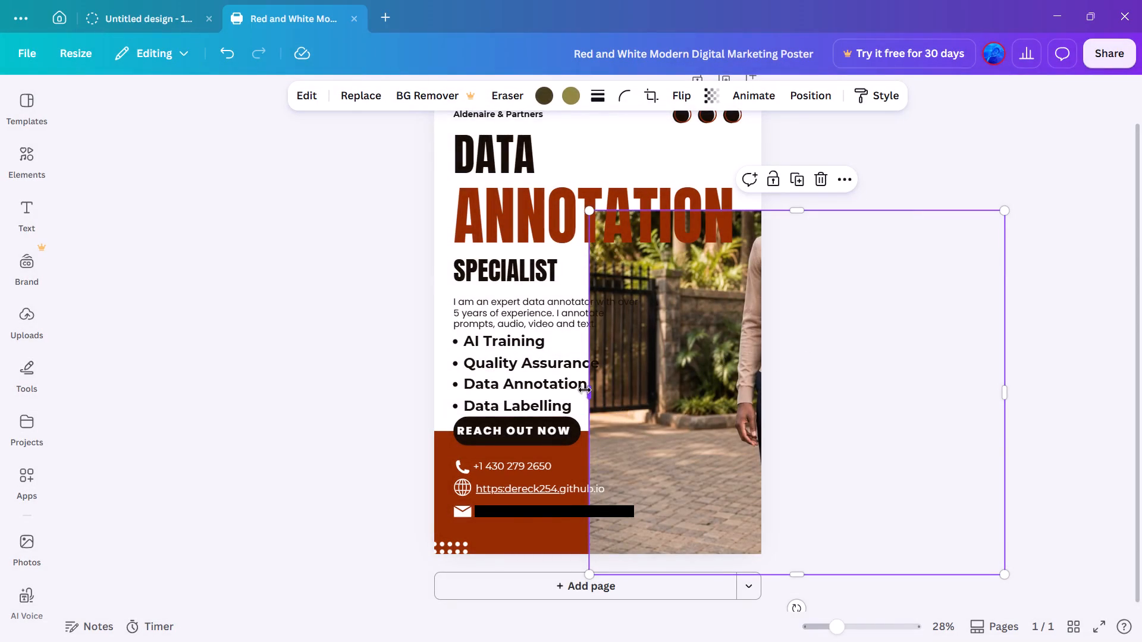
# Reposition the man's photo within its crop and trim the frame so it shows him from head to thighs without the gate.
pyautogui.moveTo(585, 390); pyautogui.dragTo(622, 385)
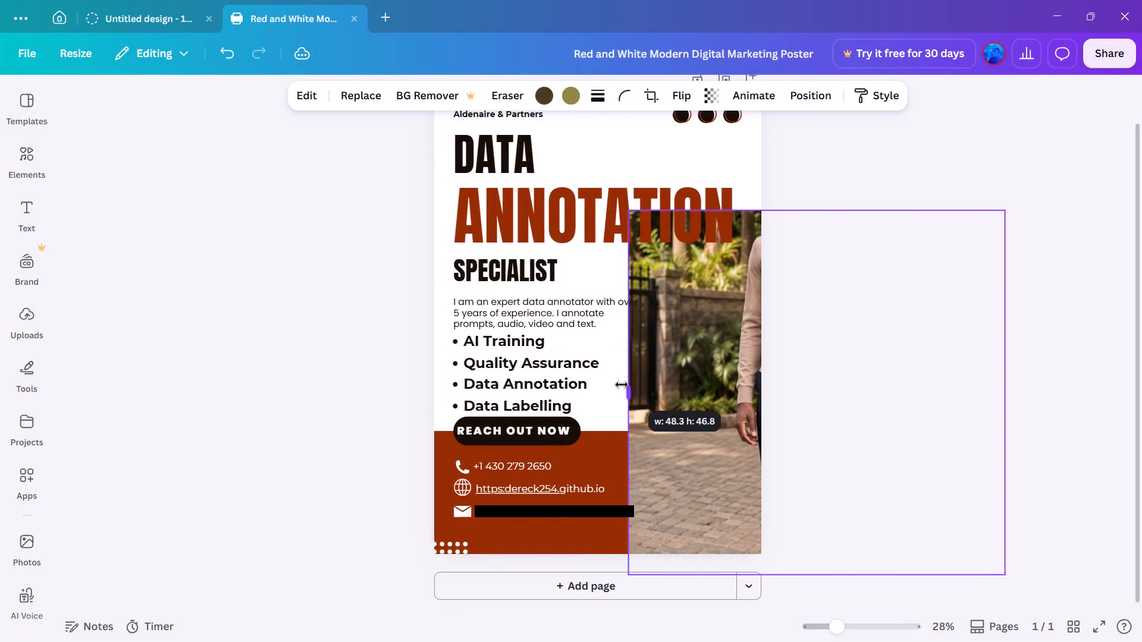
pyautogui.moveTo(622, 385); pyautogui.dragTo(615, 385)
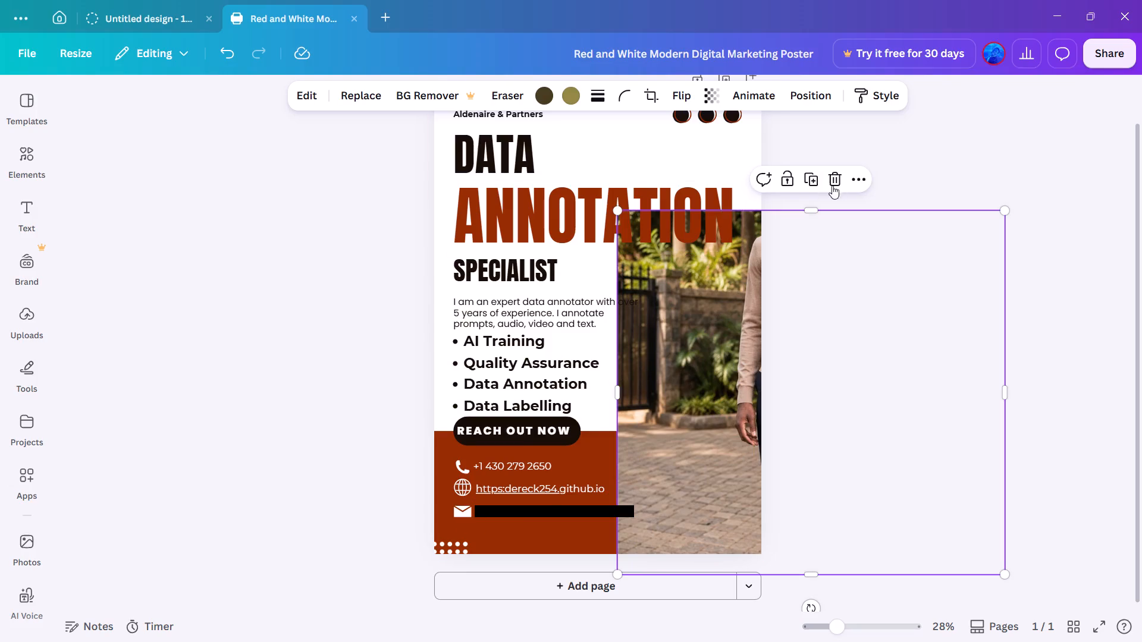
pyautogui.click(646, 93)
pyautogui.moveTo(825, 263); pyautogui.dragTo(794, 287)
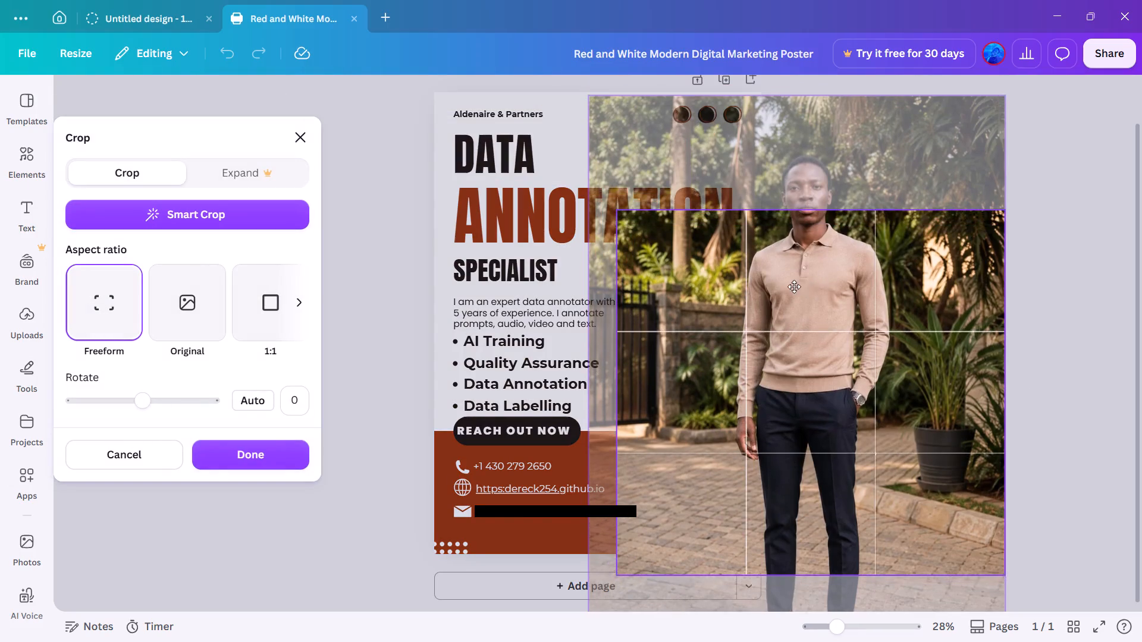
pyautogui.moveTo(794, 287); pyautogui.dragTo(746, 331)
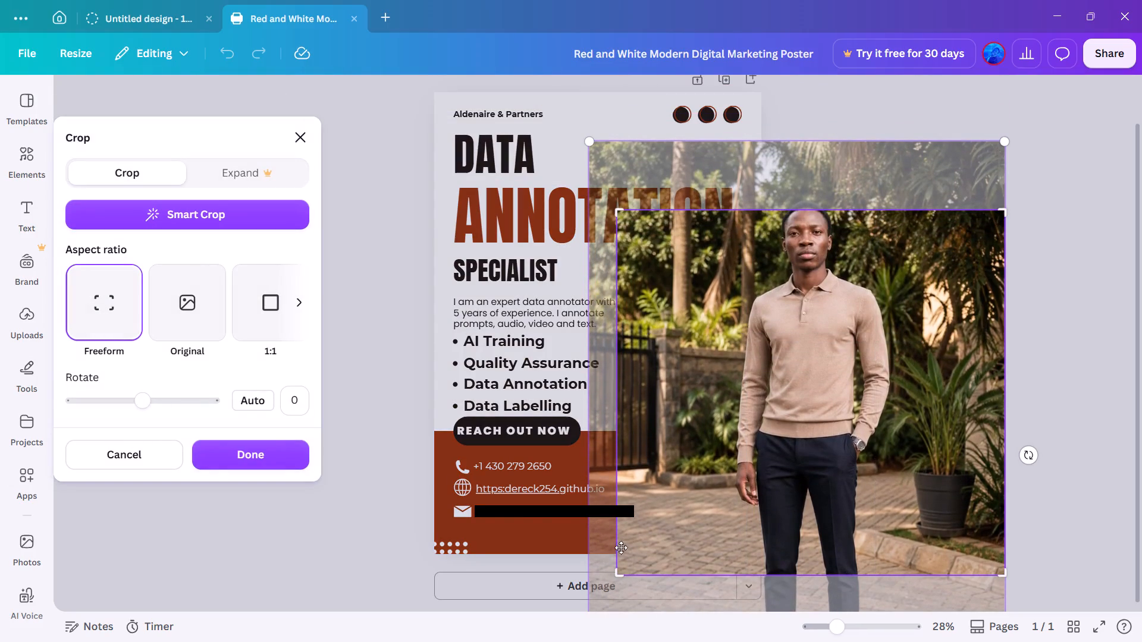
pyautogui.moveTo(620, 575); pyautogui.dragTo(719, 531)
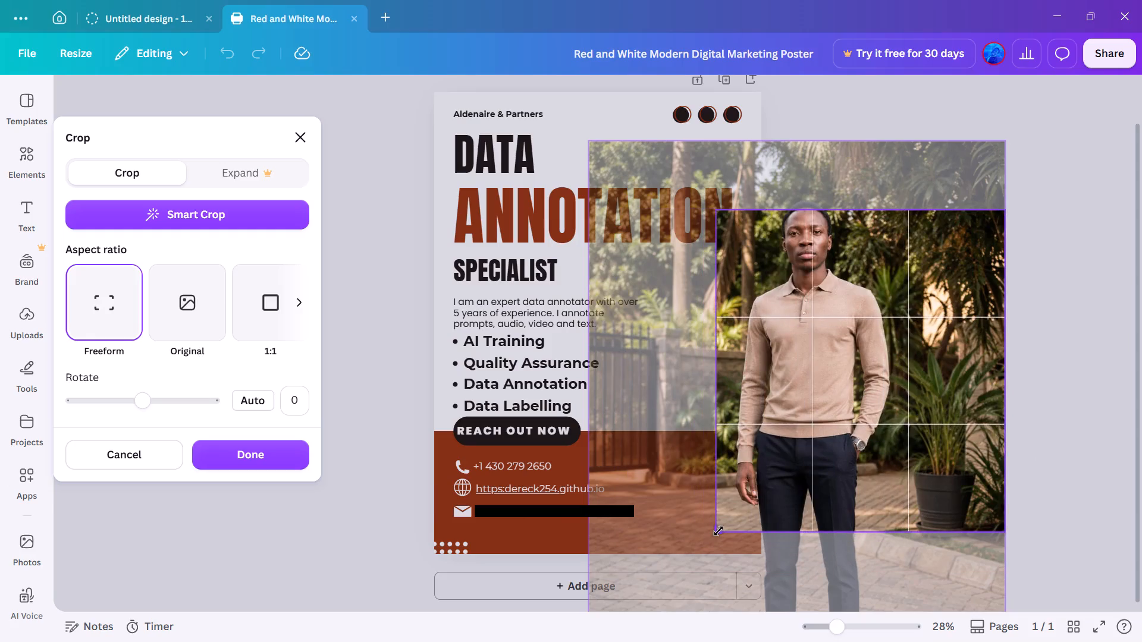
pyautogui.moveTo(719, 531); pyautogui.dragTo(719, 530)
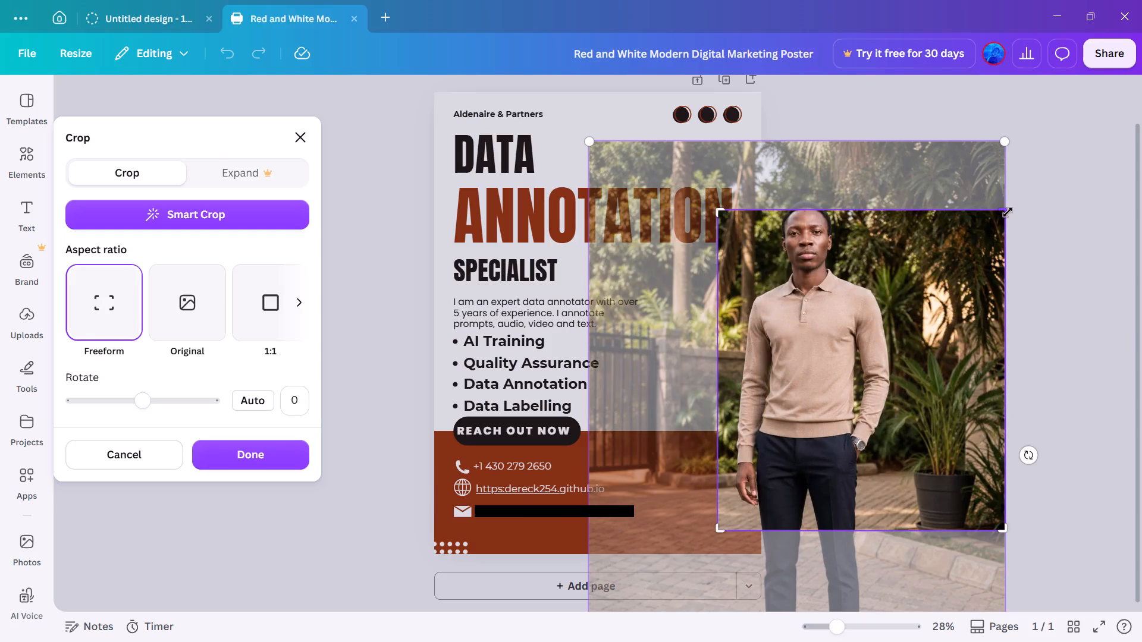
pyautogui.moveTo(1008, 212); pyautogui.dragTo(1003, 169)
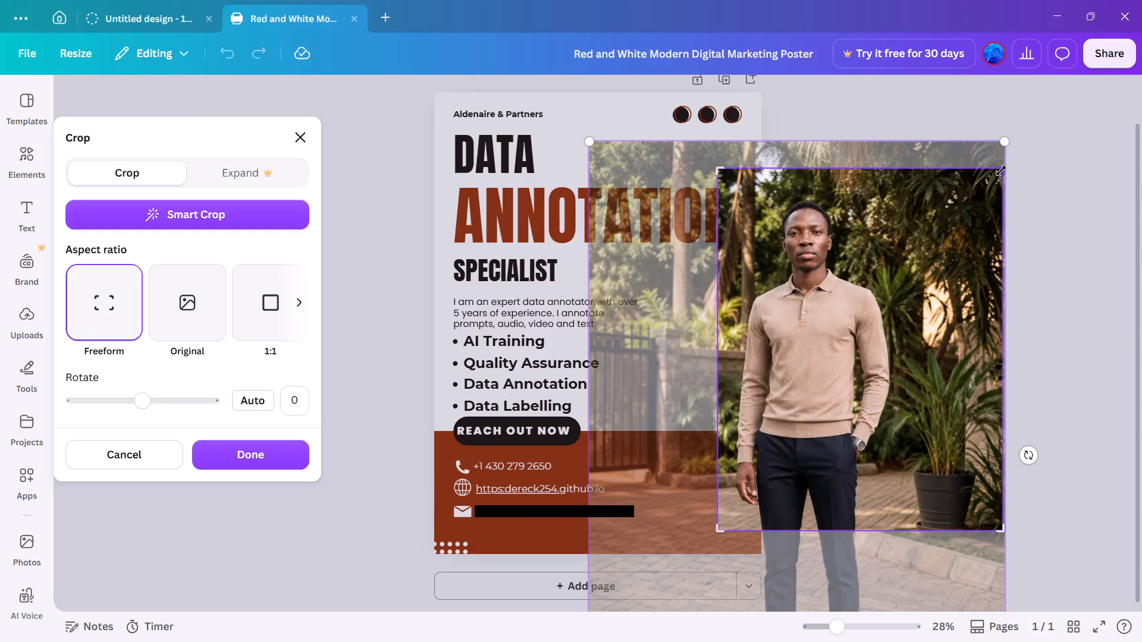
pyautogui.click(1072, 325)
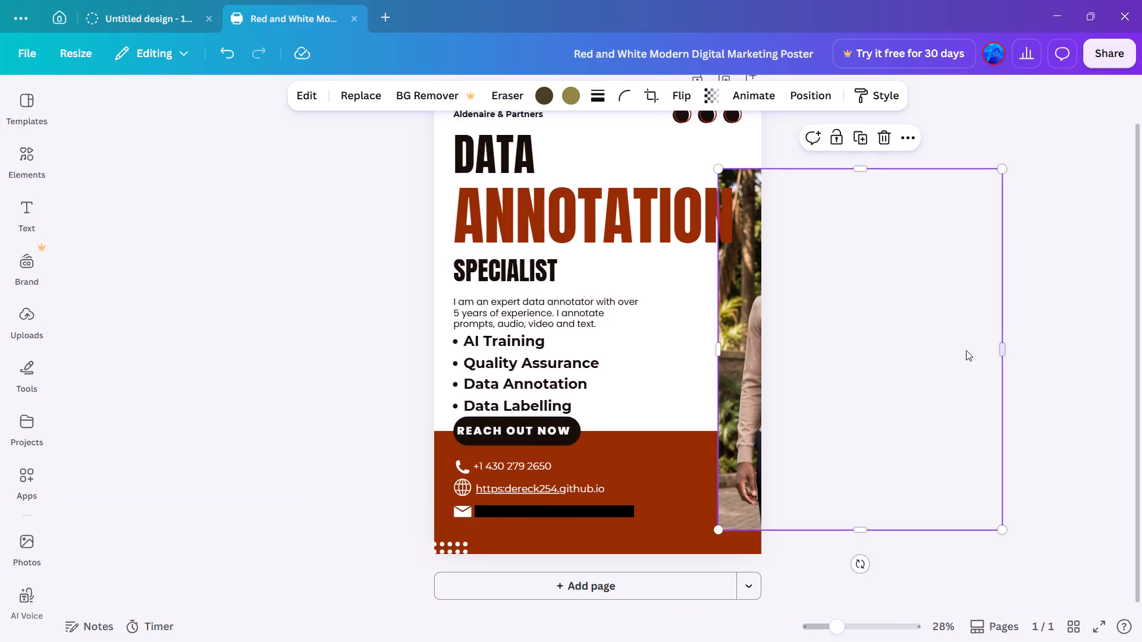
# Move the cropped photo inward so the man stands on the right half of the poster.
pyautogui.moveTo(903, 353); pyautogui.dragTo(812, 364)
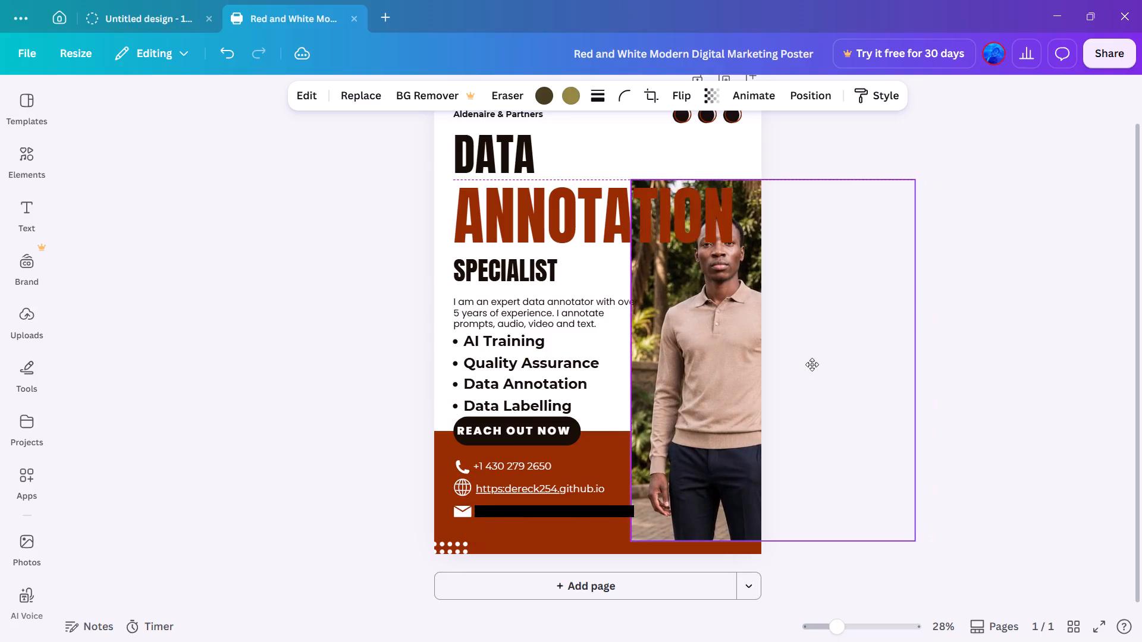
pyautogui.moveTo(812, 364); pyautogui.dragTo(801, 357)
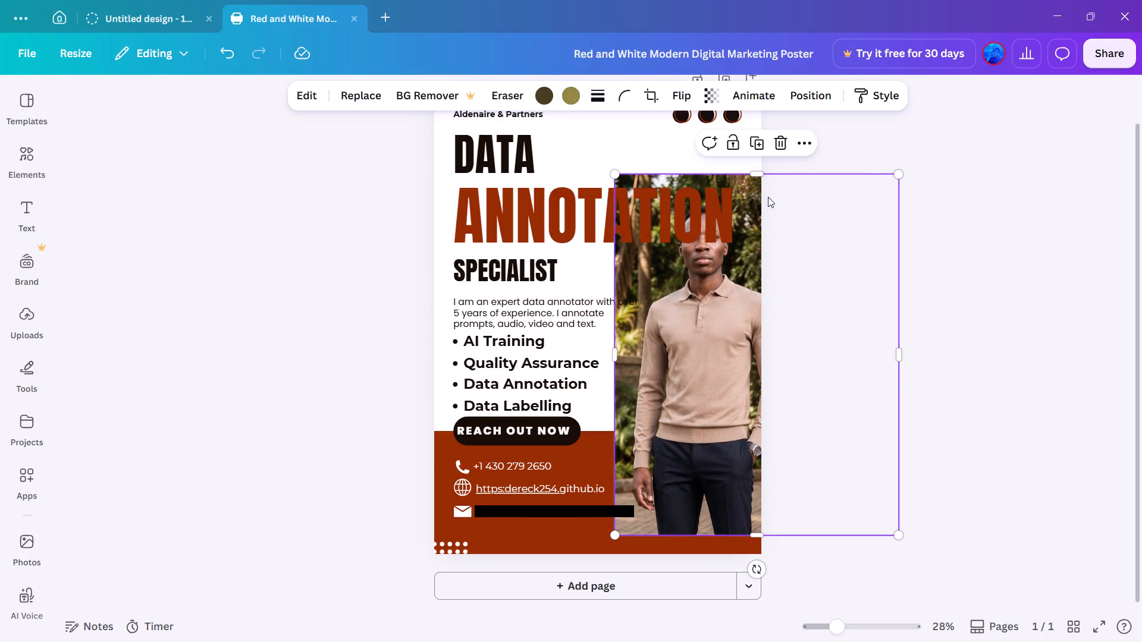
# Crop the right side of the man's photo to remove the potted plant beside him.
pyautogui.click(900, 355)
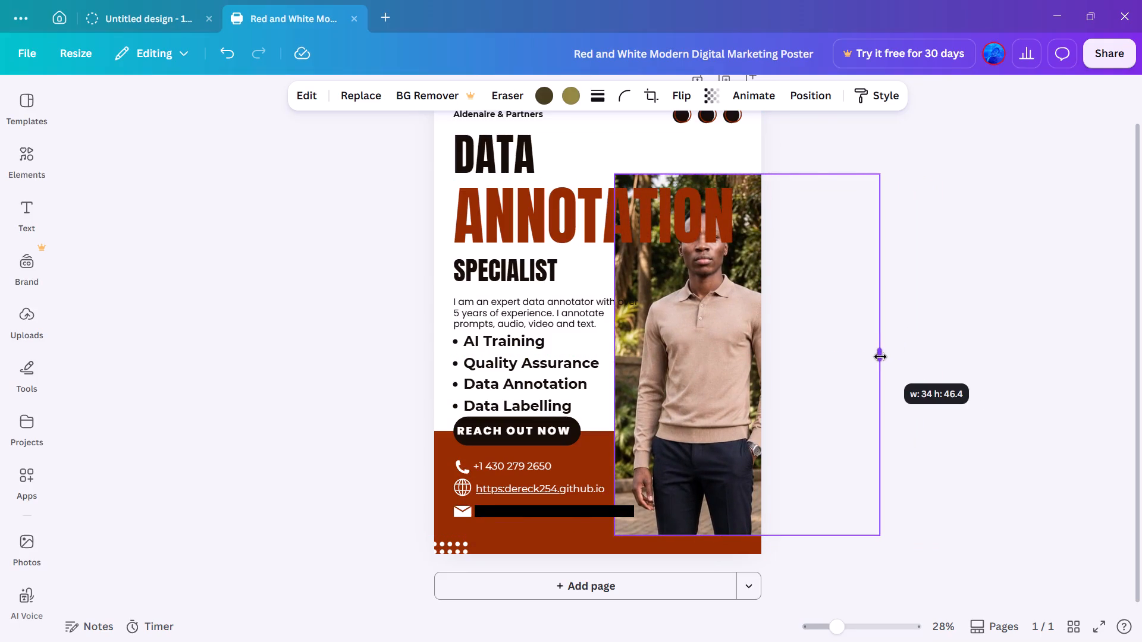
pyautogui.click(648, 98)
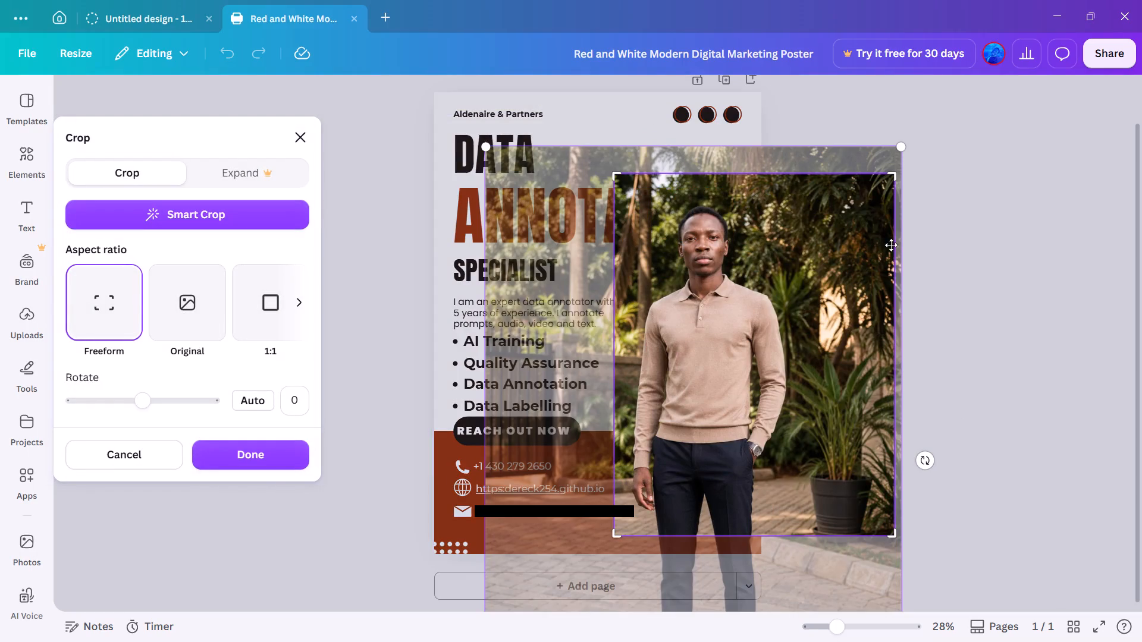
pyautogui.moveTo(890, 178); pyautogui.dragTo(836, 177)
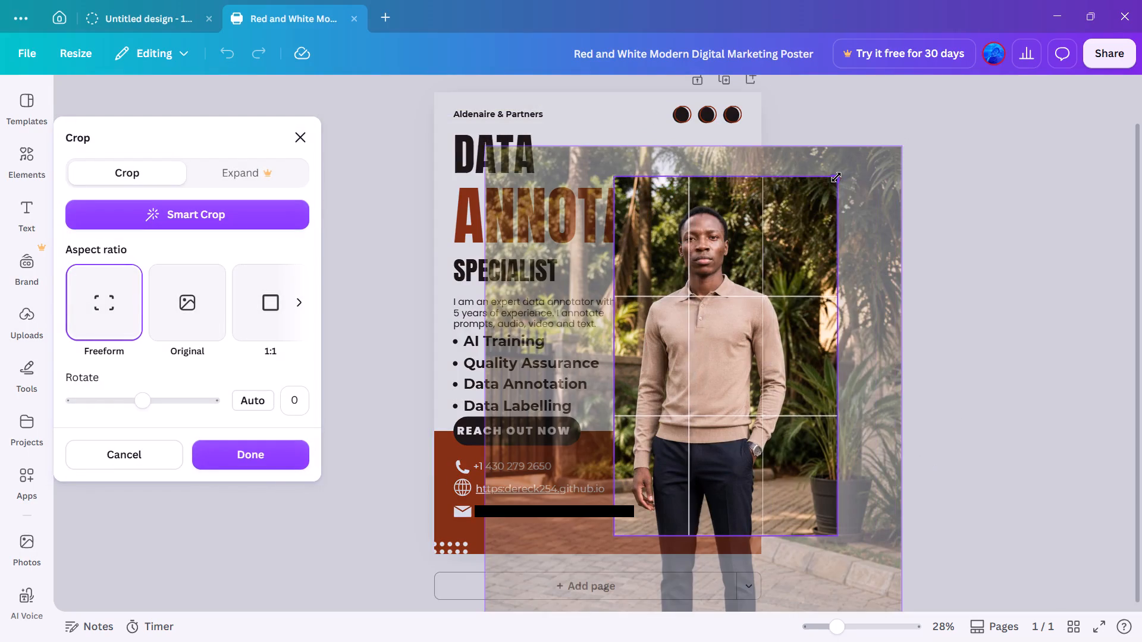
pyautogui.moveTo(836, 177); pyautogui.dragTo(815, 180)
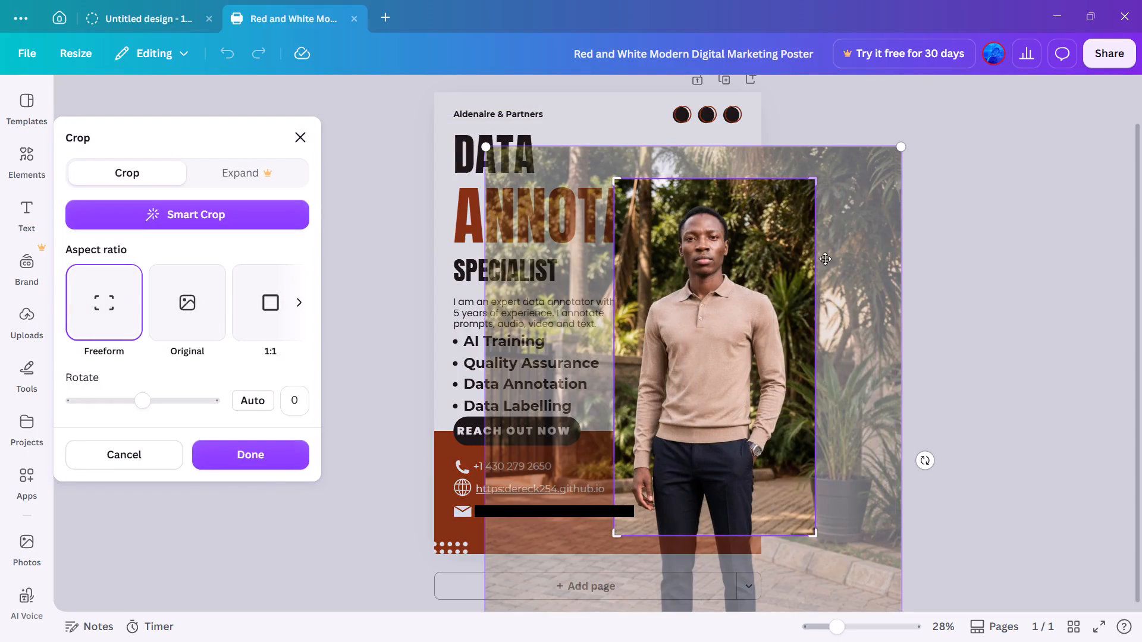
pyautogui.click(1011, 377)
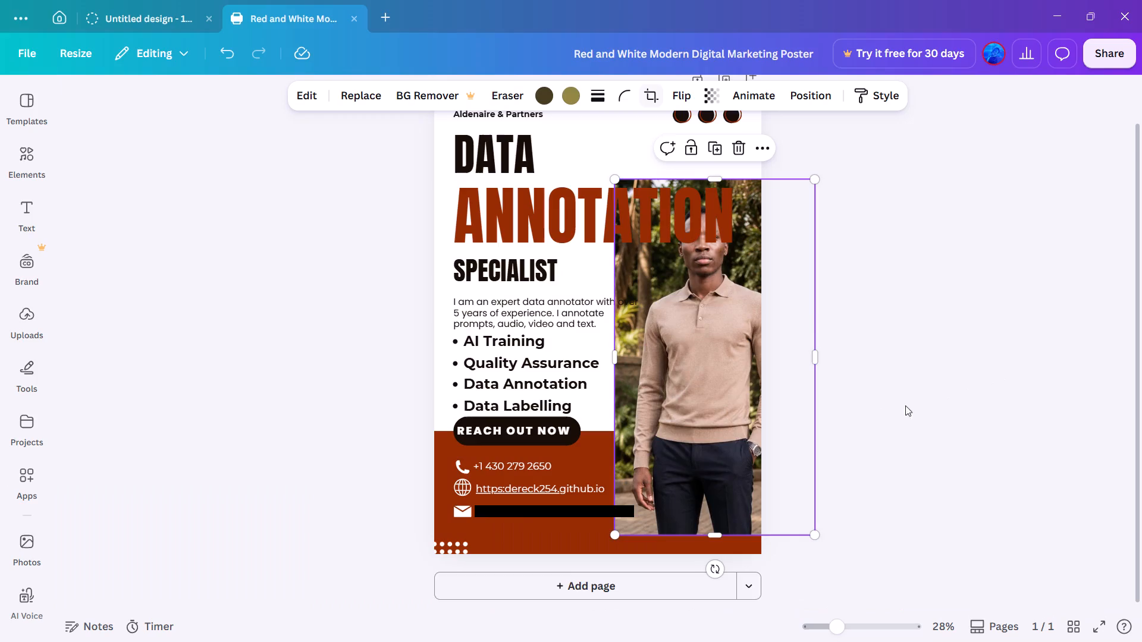
# Scale down the man's photo and place it at the poster's lower right, flush with the bottom edge.
pyautogui.moveTo(723, 378); pyautogui.dragTo(706, 377)
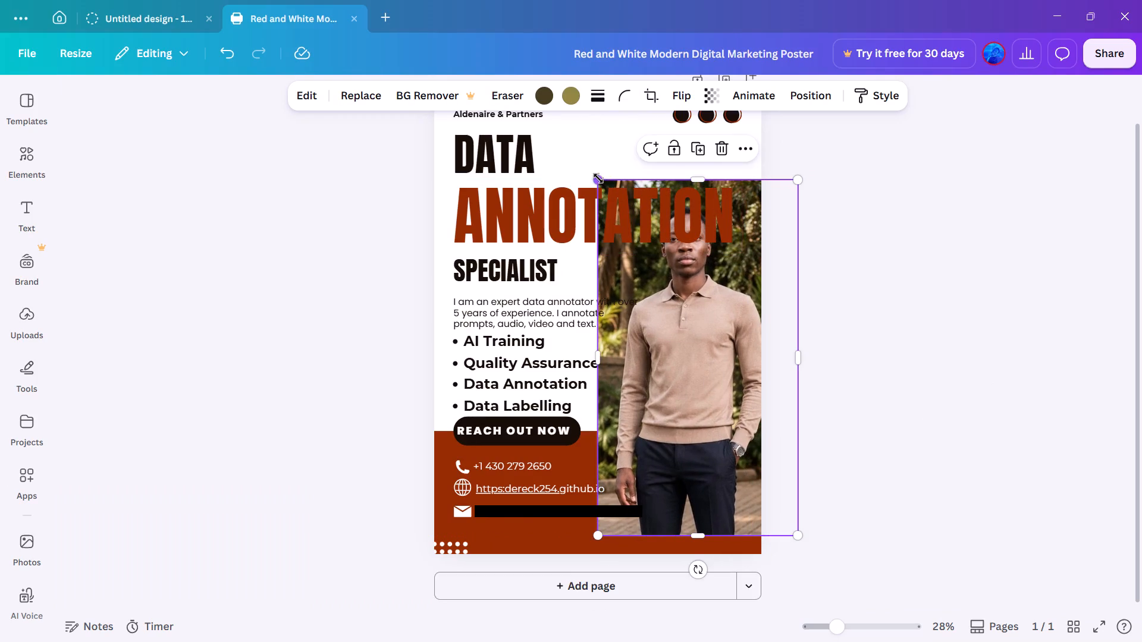
pyautogui.moveTo(599, 178); pyautogui.dragTo(651, 235)
pyautogui.moveTo(702, 345); pyautogui.dragTo(694, 326)
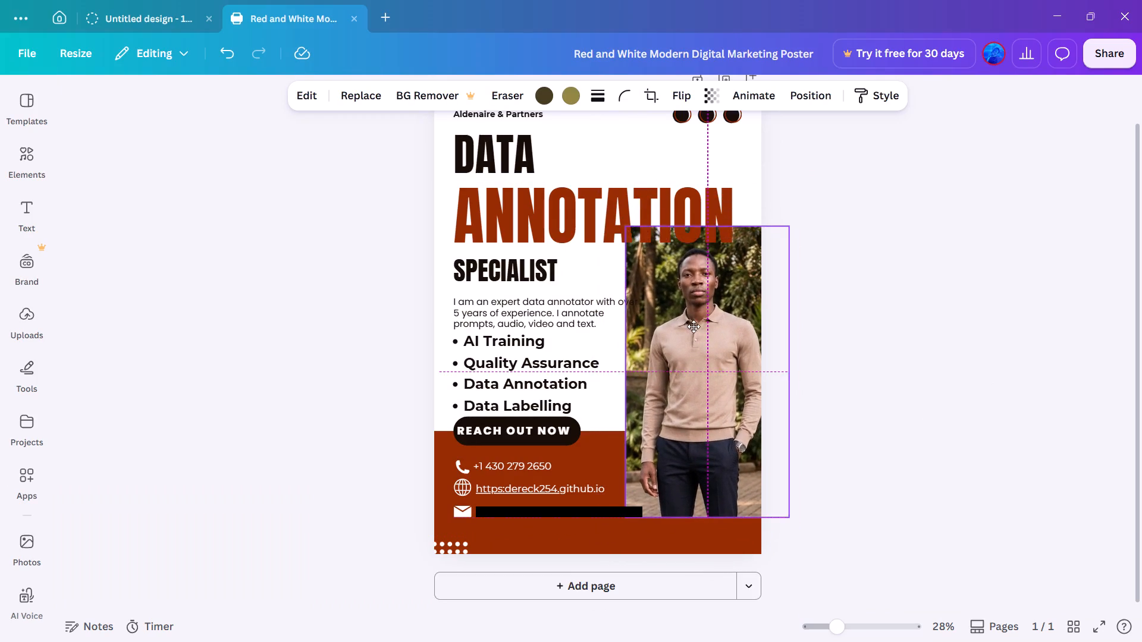
pyautogui.moveTo(694, 326); pyautogui.dragTo(680, 335)
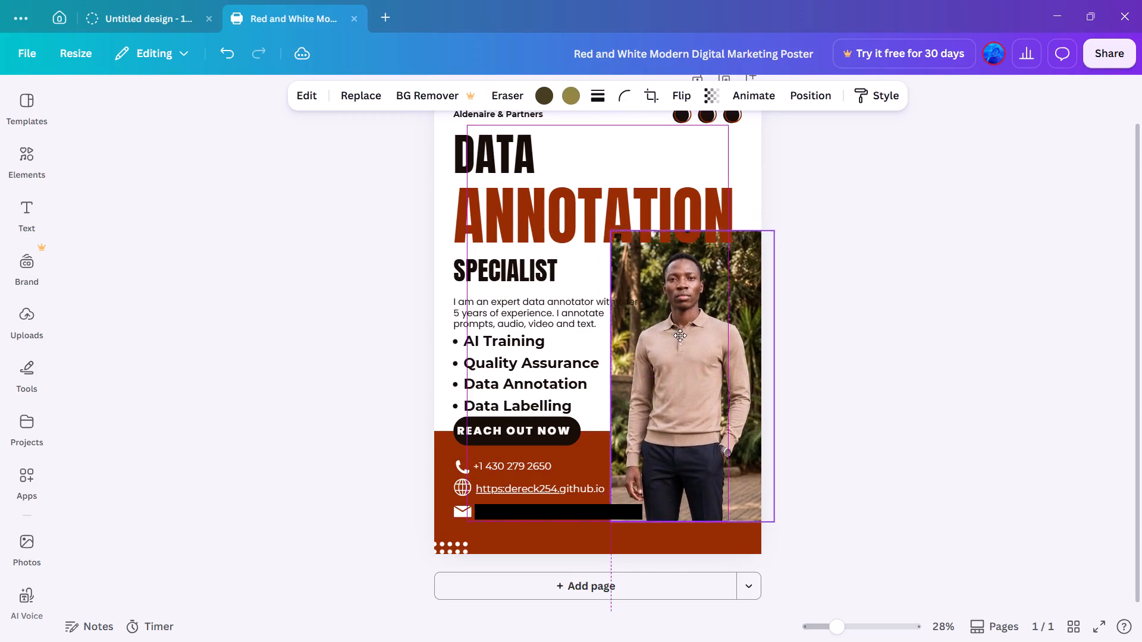
pyautogui.moveTo(680, 335); pyautogui.dragTo(676, 355)
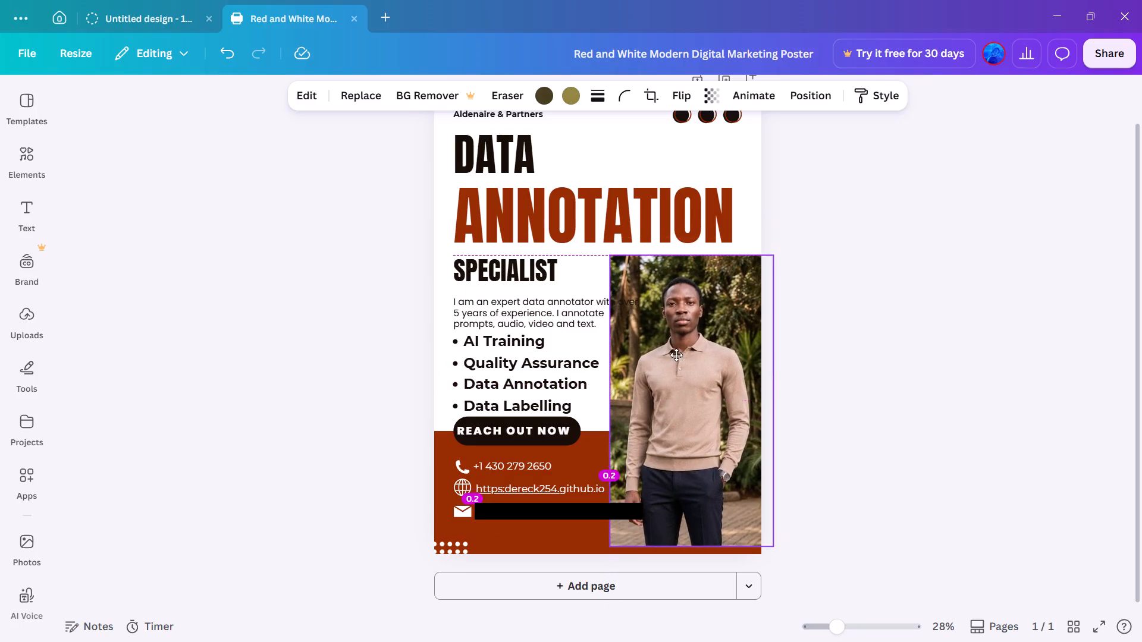
pyautogui.moveTo(676, 355); pyautogui.dragTo(674, 363)
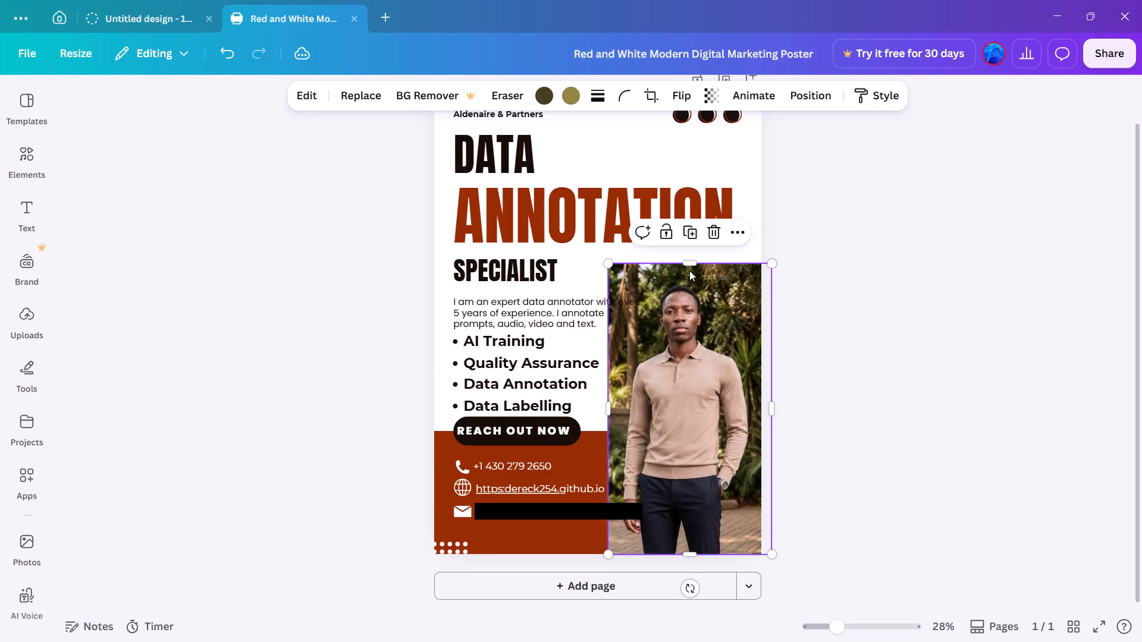
# Extend the top edge of the man's photo up to just below the ANNOTATION heading.
pyautogui.moveTo(686, 262); pyautogui.dragTo(682, 244)
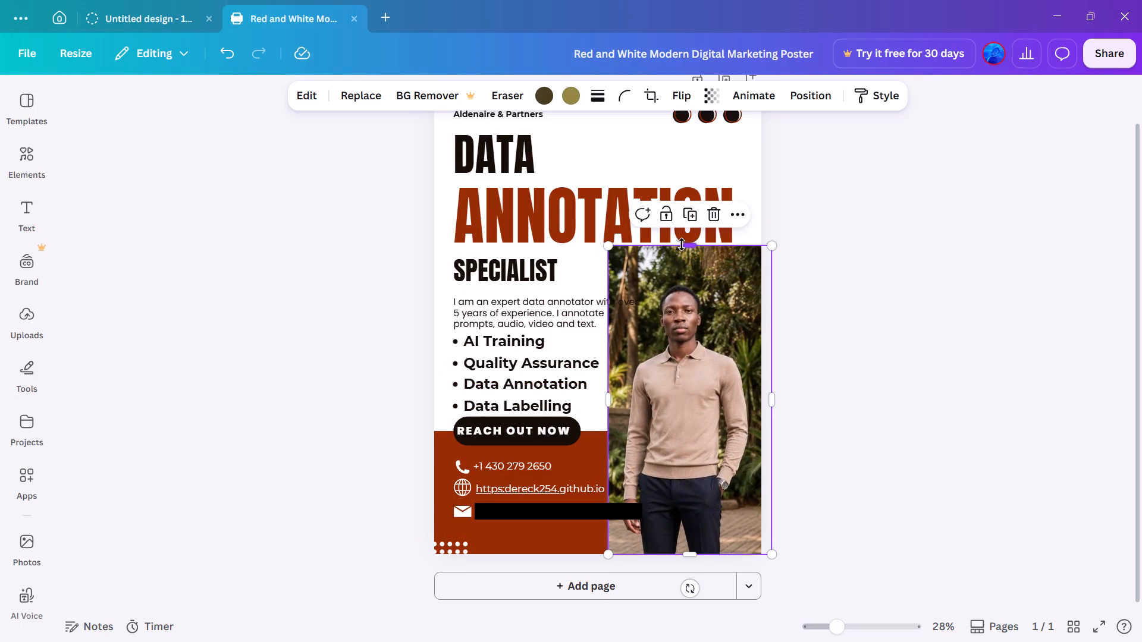
pyautogui.click(911, 304)
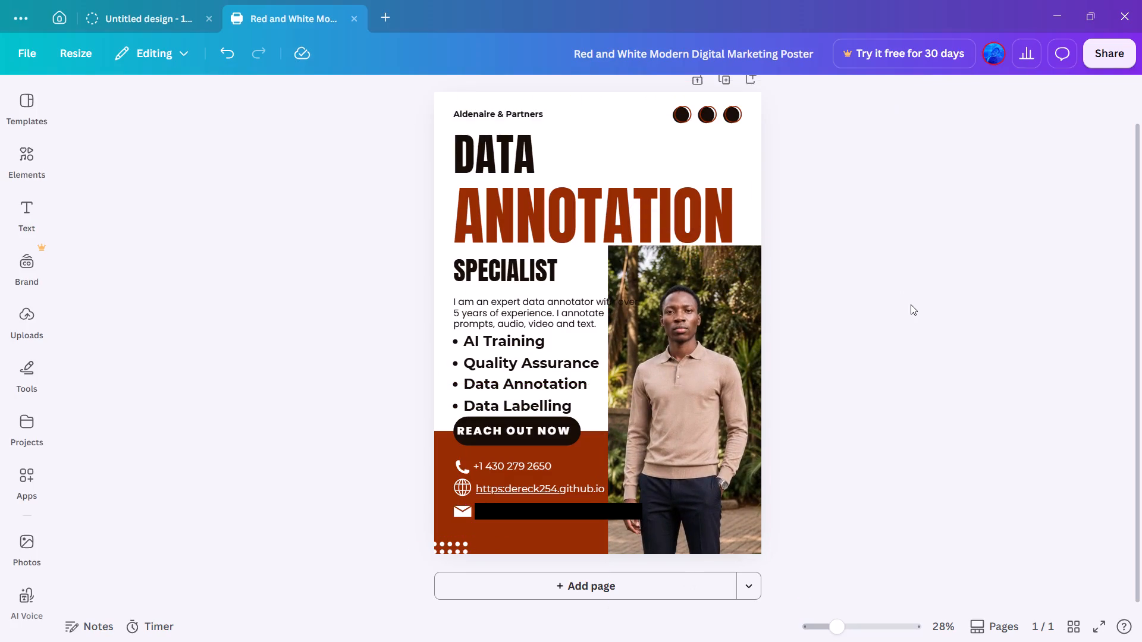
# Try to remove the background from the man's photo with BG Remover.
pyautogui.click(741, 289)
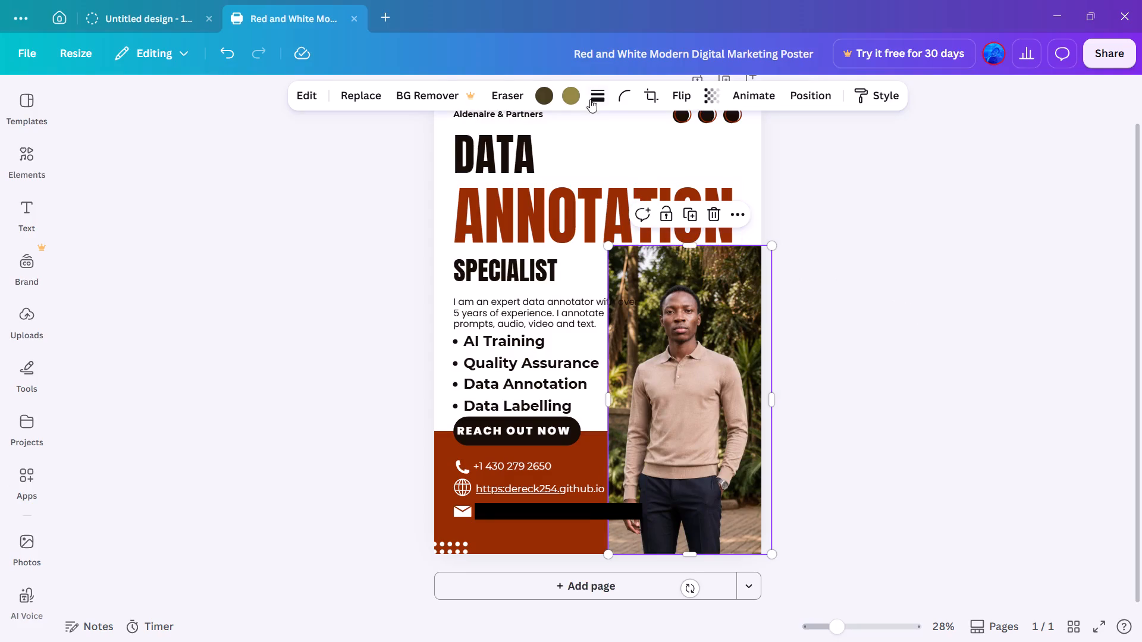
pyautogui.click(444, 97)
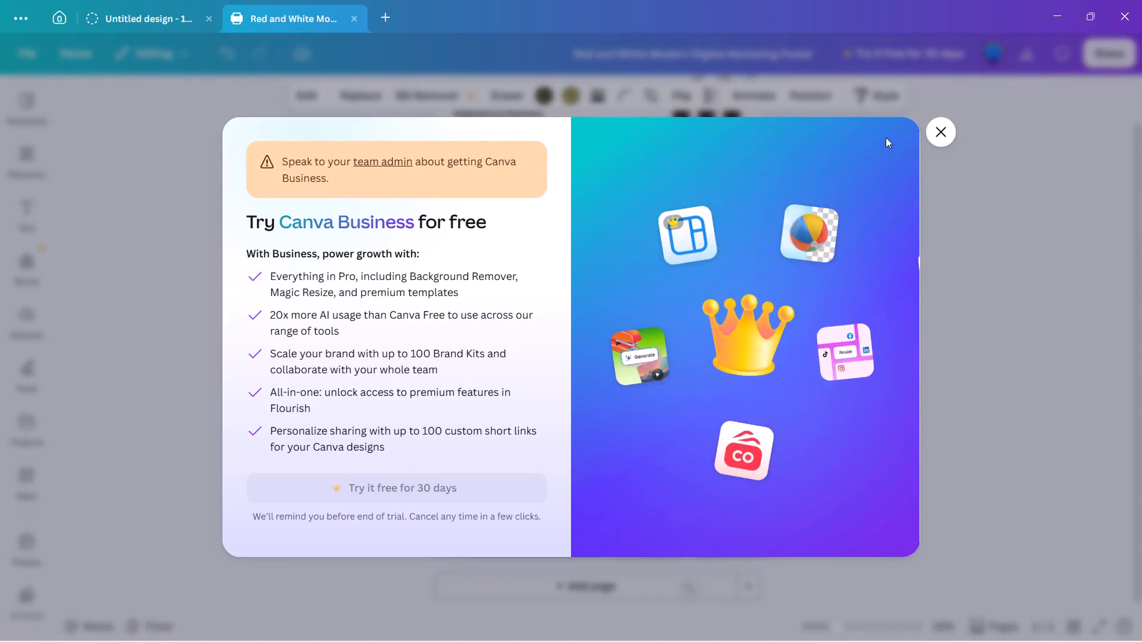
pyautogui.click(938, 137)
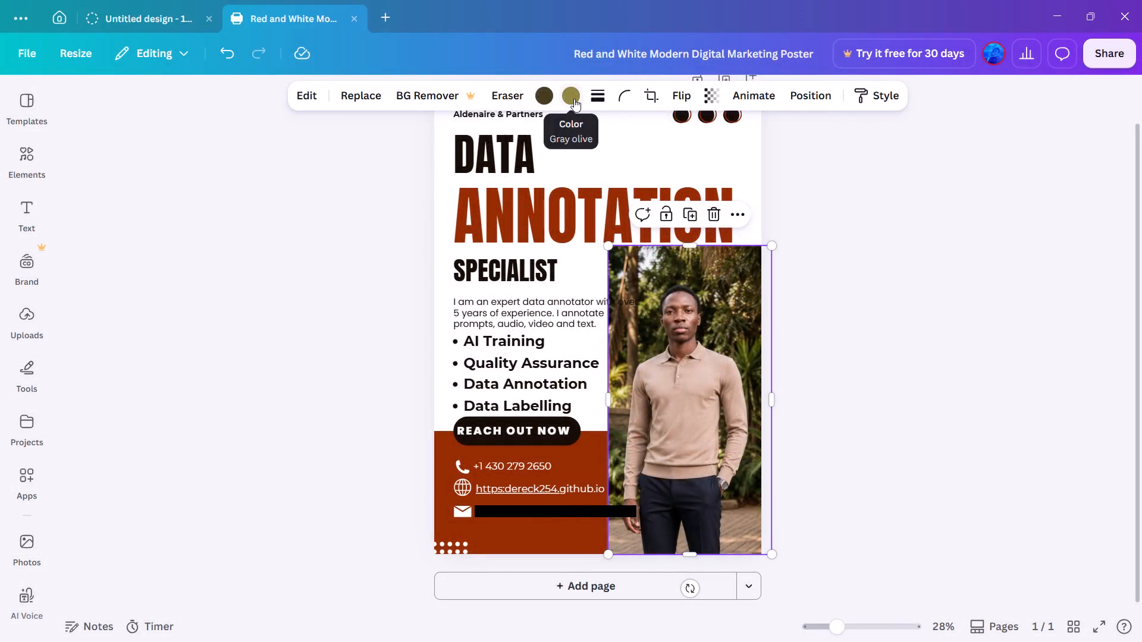
# Recolor the gray olive tone in the man's photo to white, after trying dark gray brown #170d06.
pyautogui.click(574, 99)
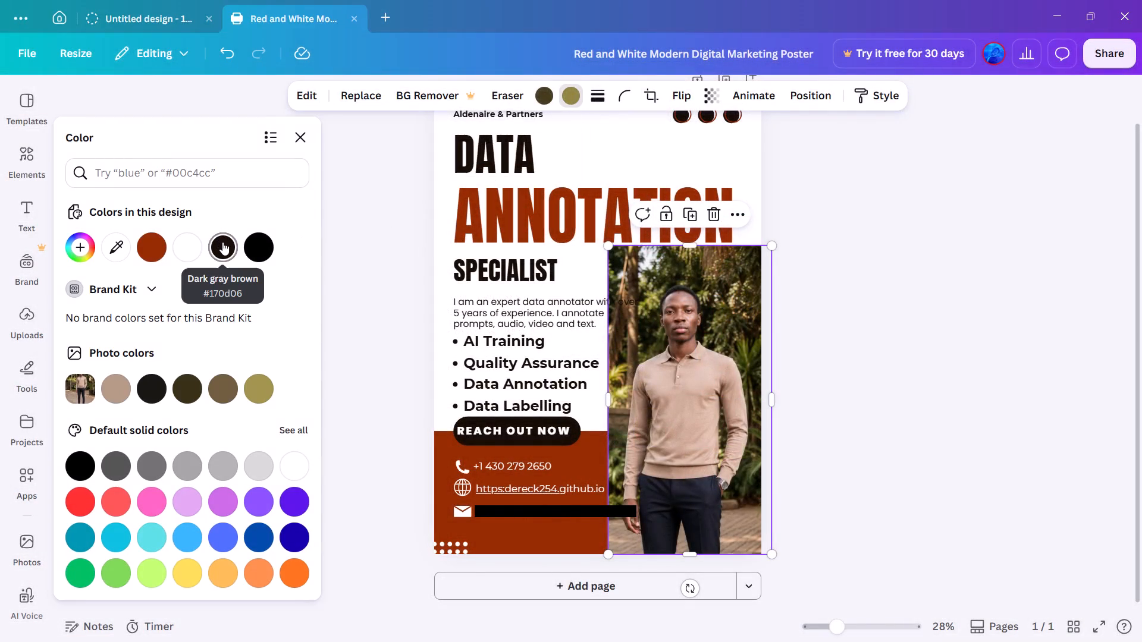
pyautogui.click(222, 242)
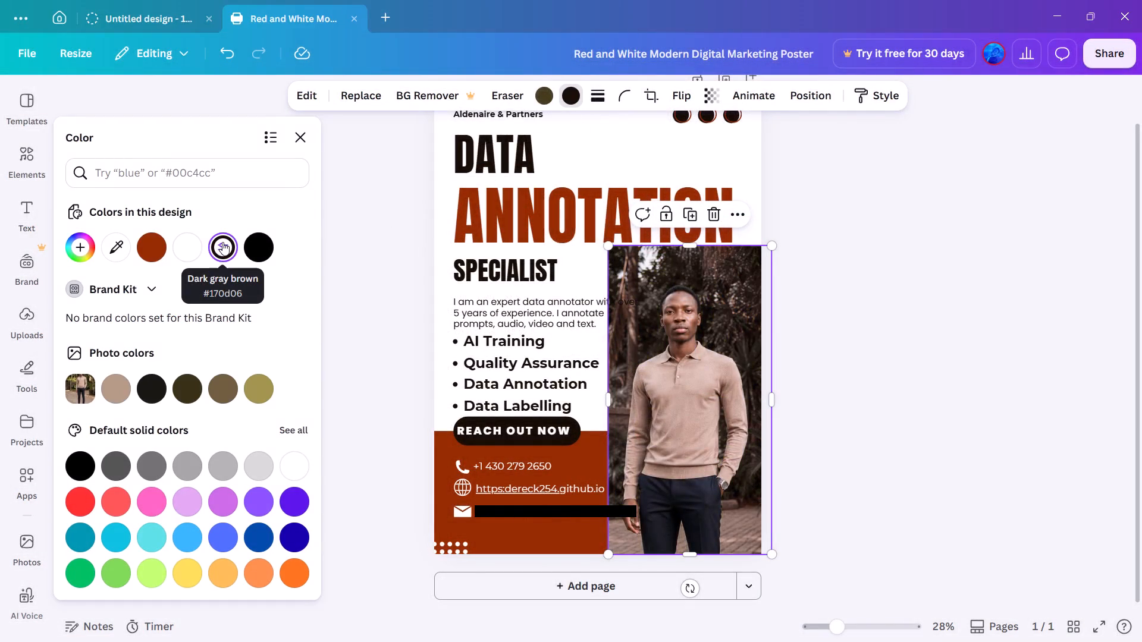
pyautogui.click(193, 244)
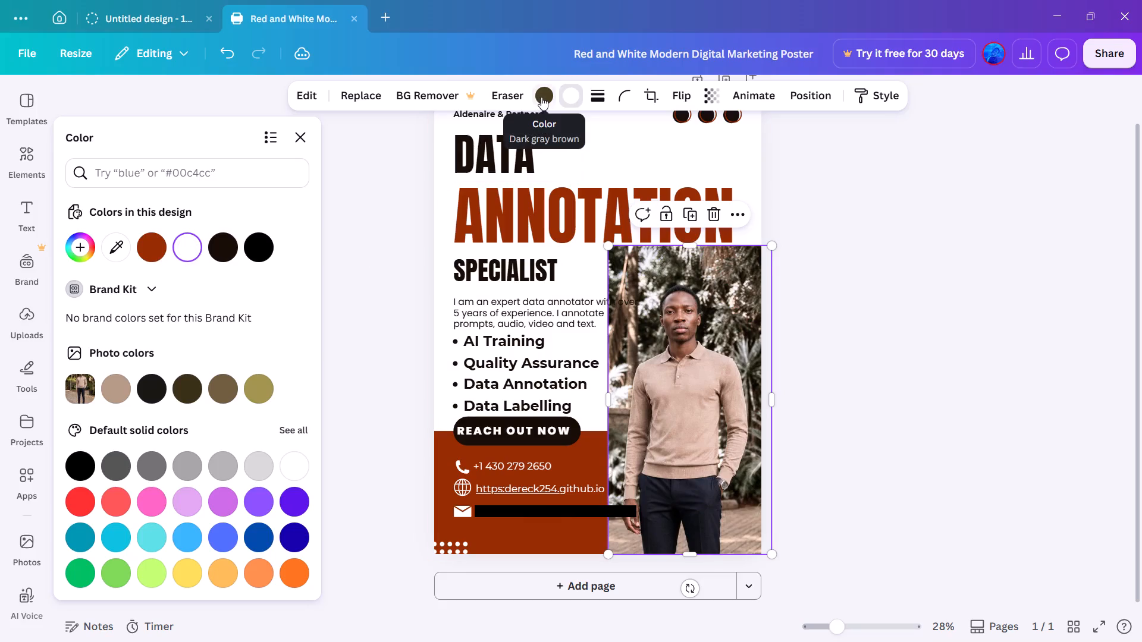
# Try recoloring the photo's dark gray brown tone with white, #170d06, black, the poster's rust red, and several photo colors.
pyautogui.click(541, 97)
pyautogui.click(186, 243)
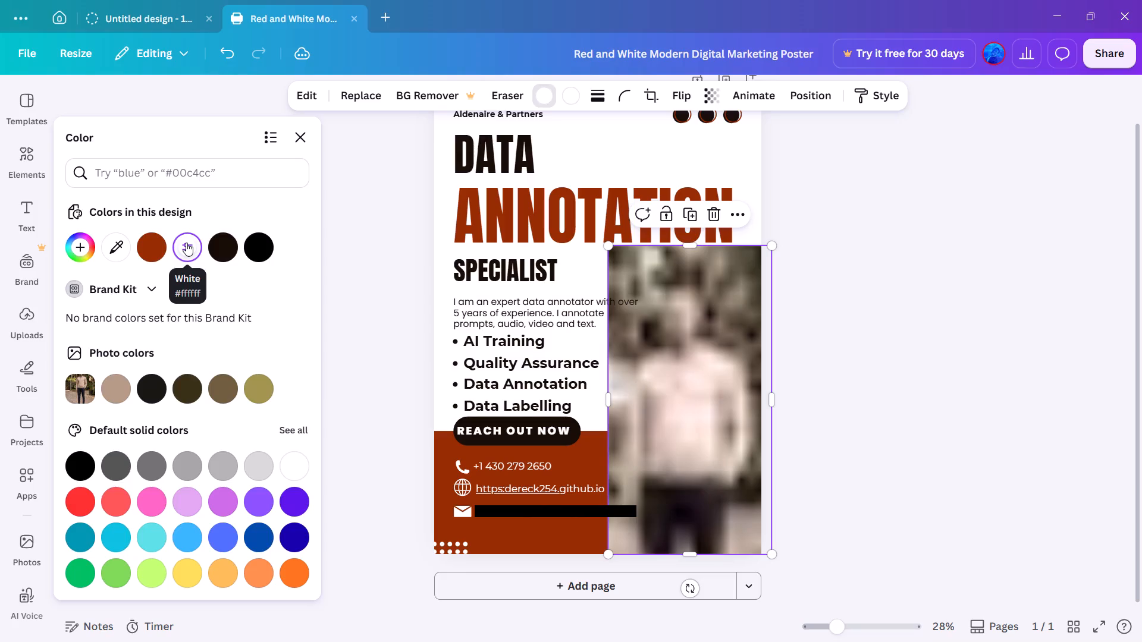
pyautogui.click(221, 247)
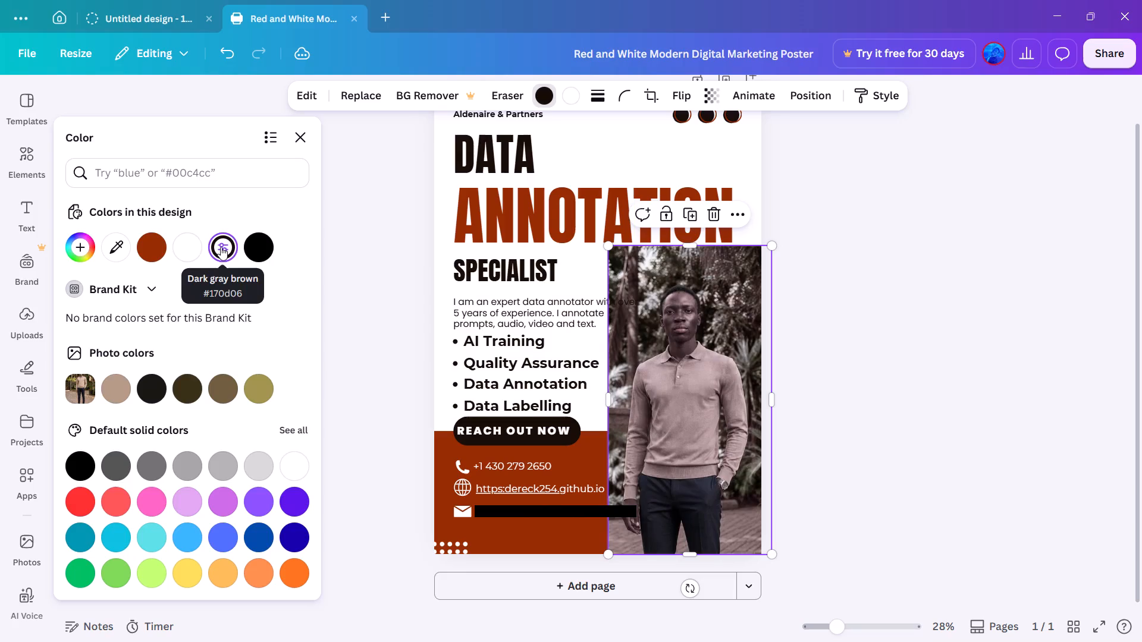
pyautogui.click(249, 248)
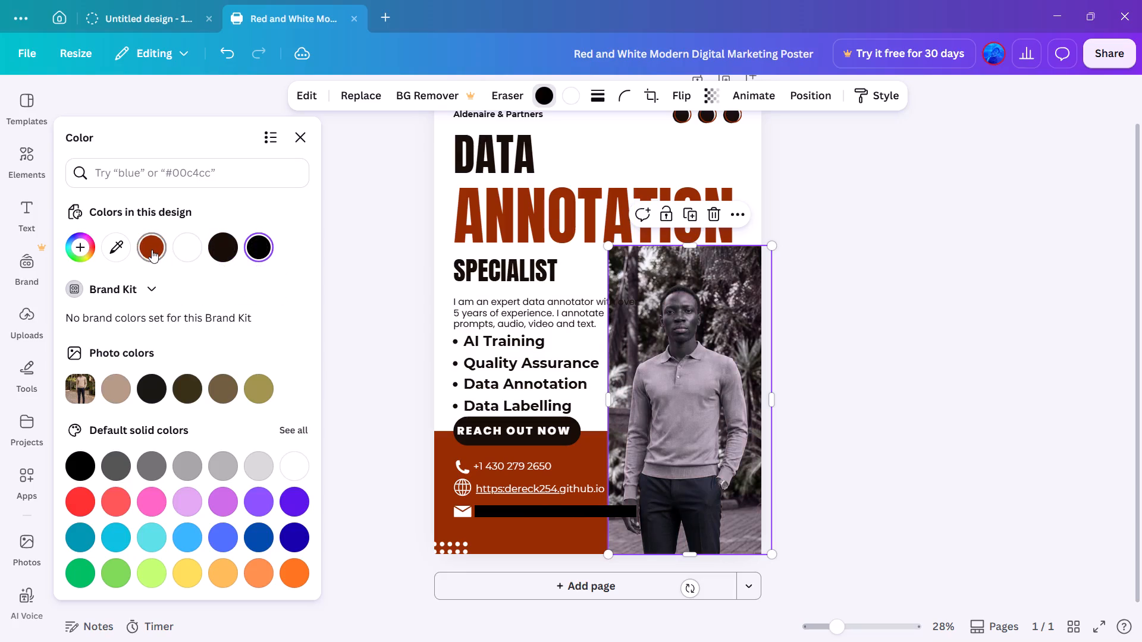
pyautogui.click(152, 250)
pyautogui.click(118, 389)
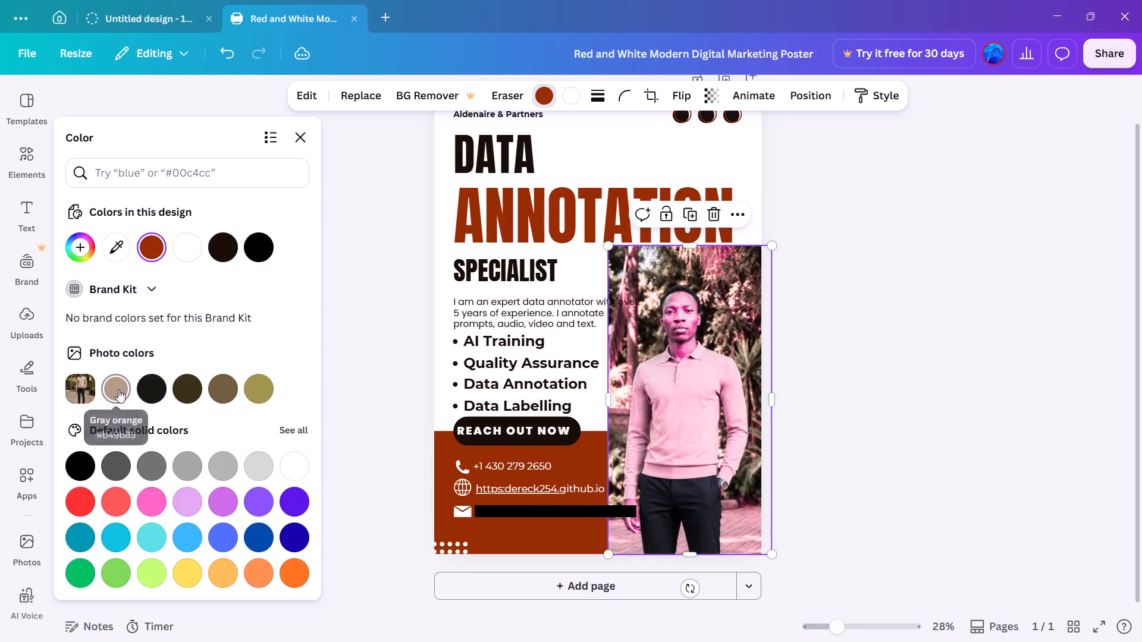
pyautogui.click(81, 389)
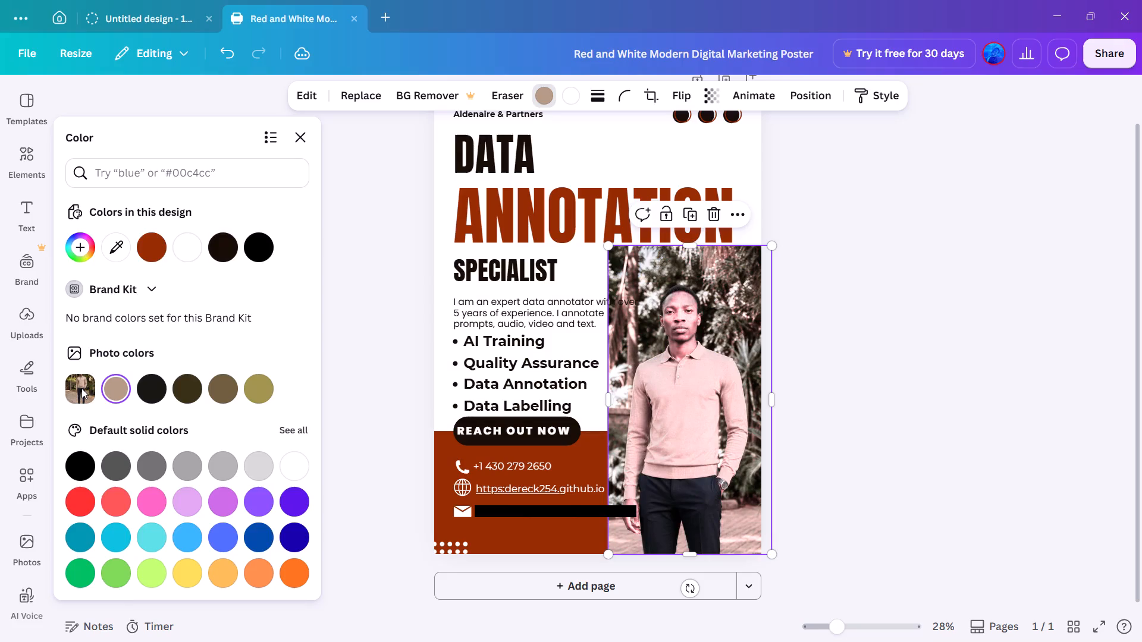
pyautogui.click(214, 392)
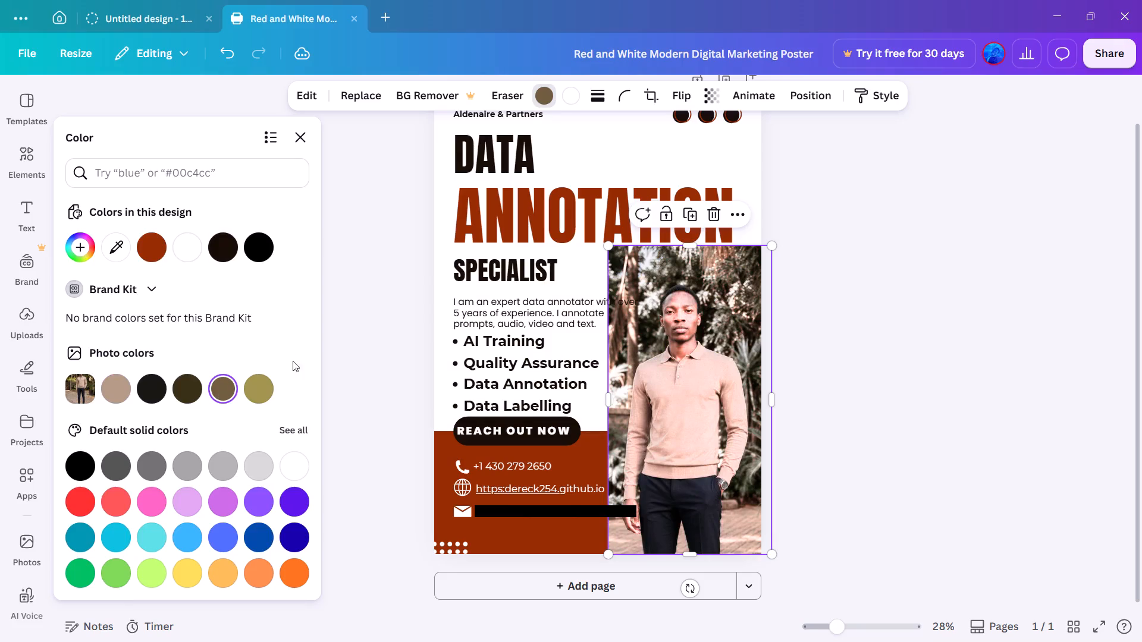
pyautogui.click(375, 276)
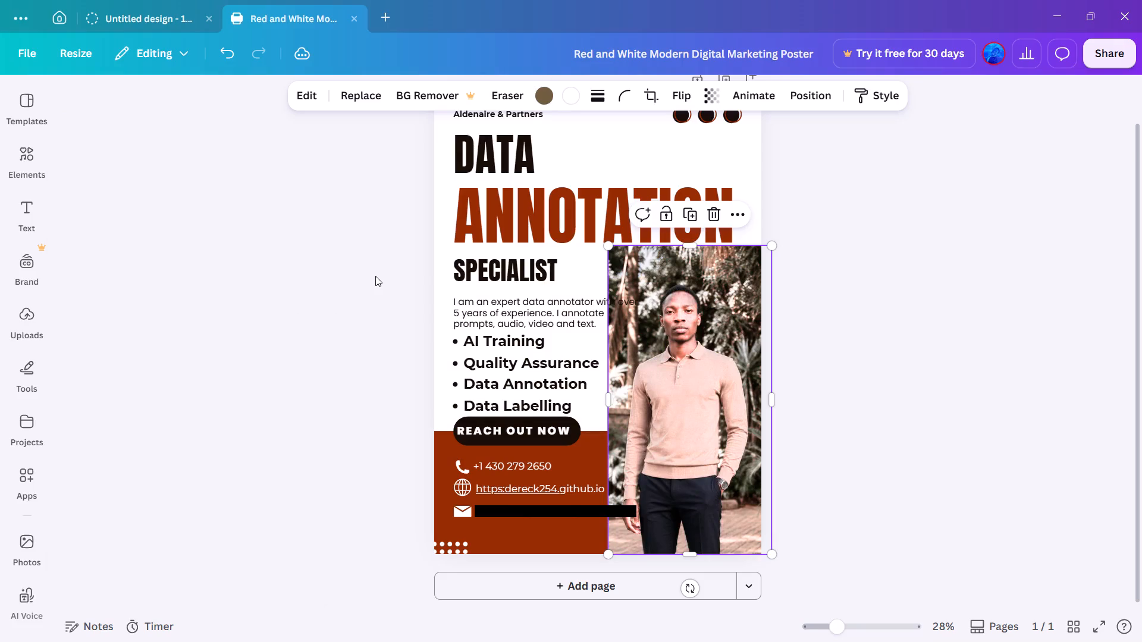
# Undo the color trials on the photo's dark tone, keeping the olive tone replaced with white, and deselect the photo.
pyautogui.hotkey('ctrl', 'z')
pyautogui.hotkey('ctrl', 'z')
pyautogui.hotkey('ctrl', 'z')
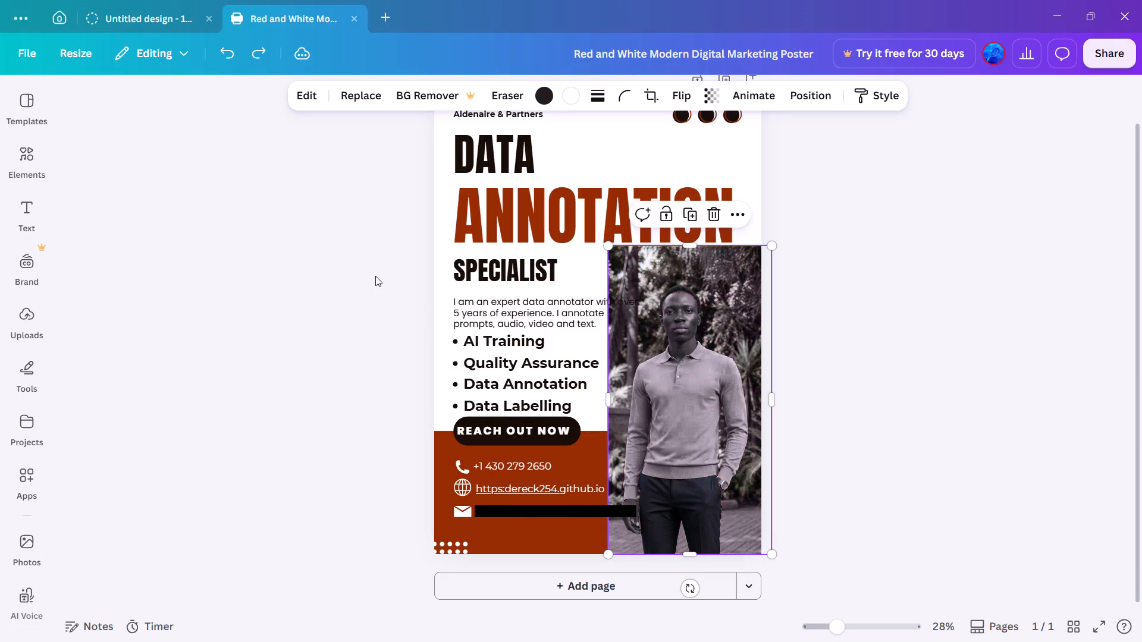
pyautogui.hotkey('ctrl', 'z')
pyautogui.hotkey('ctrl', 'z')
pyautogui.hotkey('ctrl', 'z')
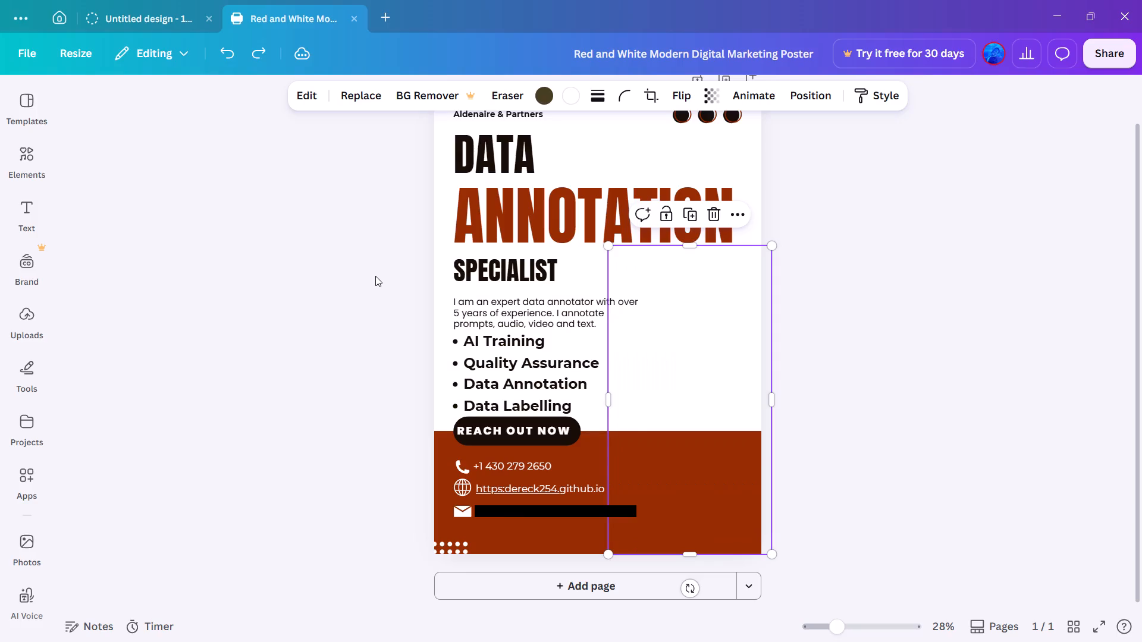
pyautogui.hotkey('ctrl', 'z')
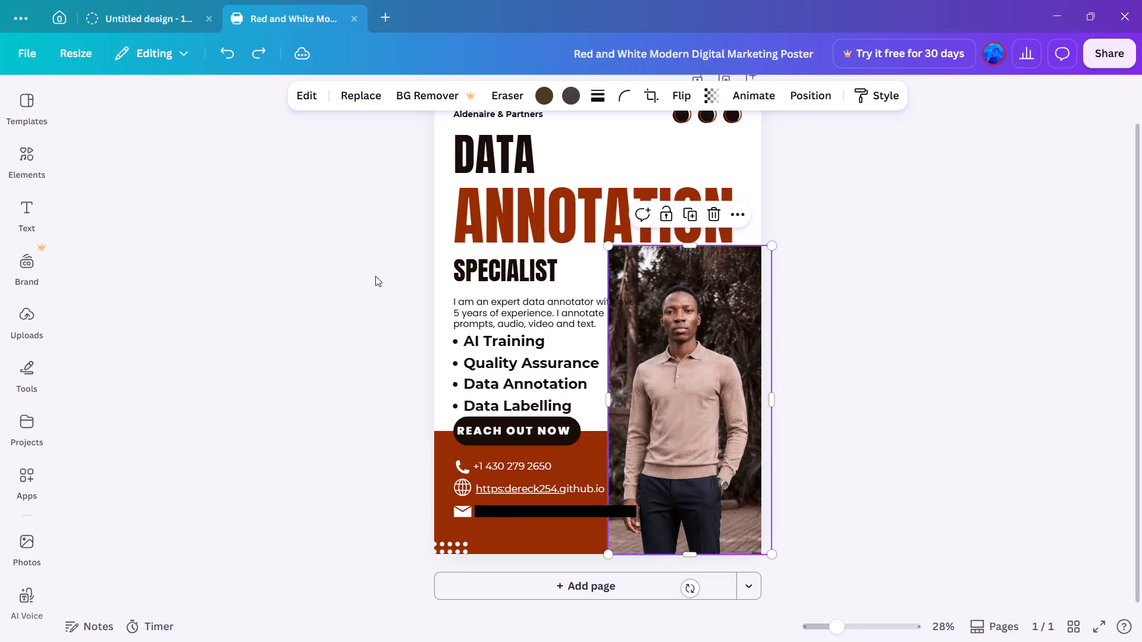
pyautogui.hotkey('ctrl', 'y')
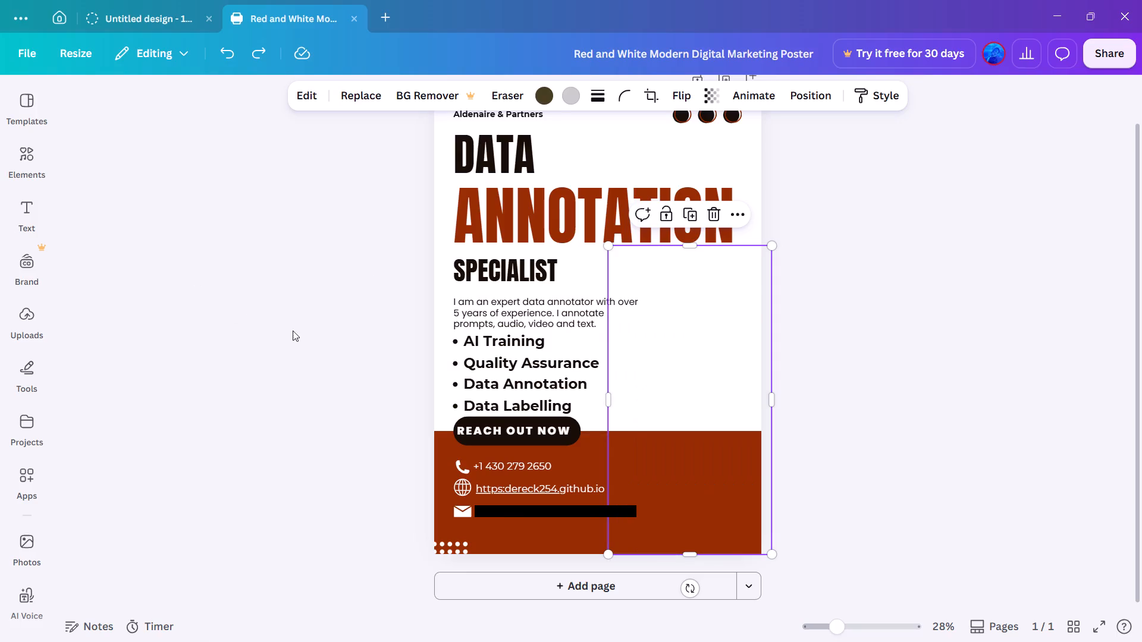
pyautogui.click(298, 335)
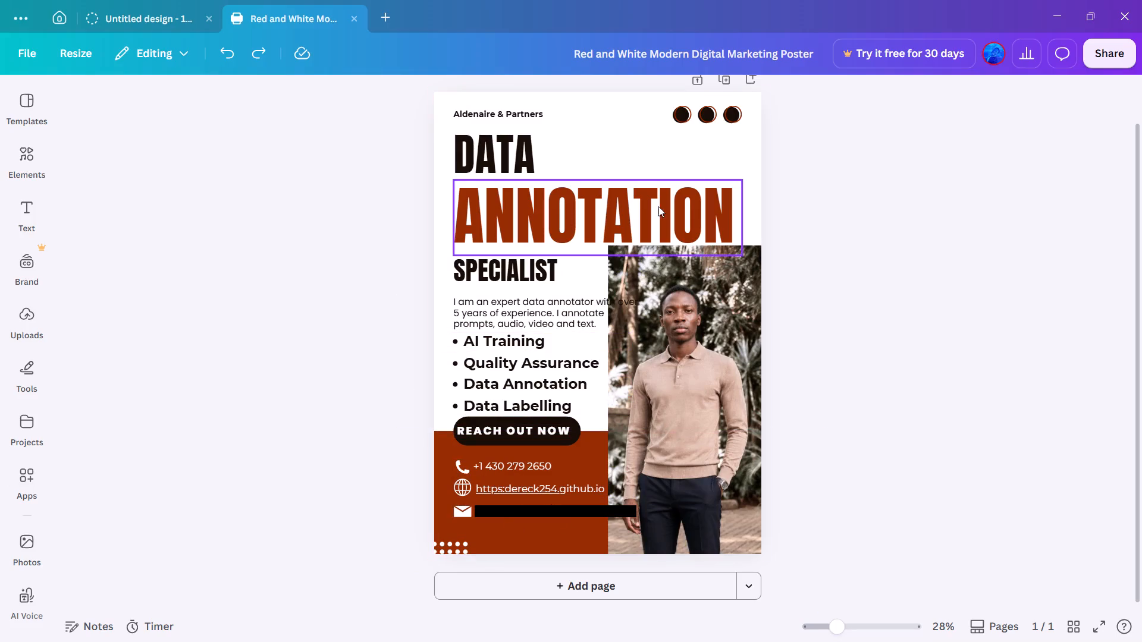
# Delete the Aldenaire & Partners text and the three-circle graphic above the DATA heading.
pyautogui.click(682, 114)
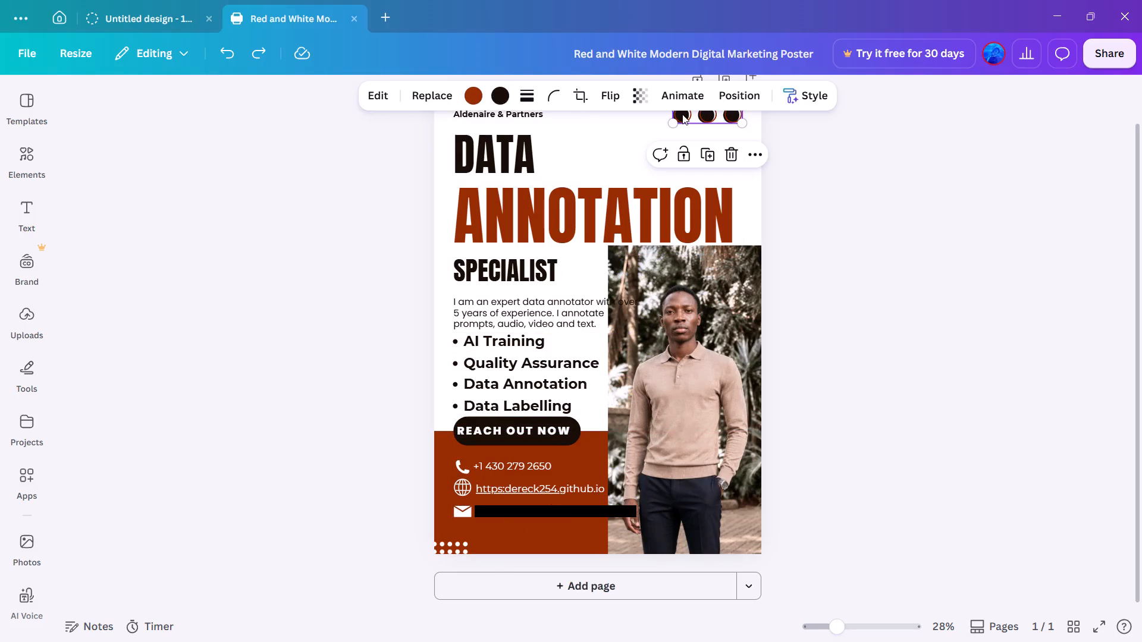
pyautogui.click(1071, 299)
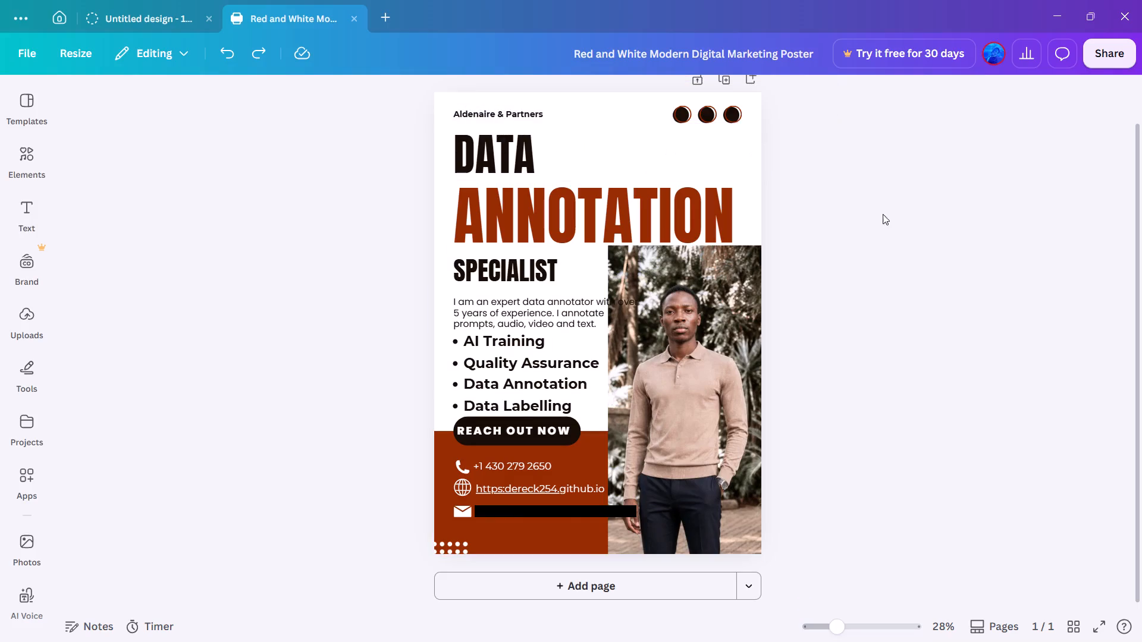
pyautogui.click(519, 114)
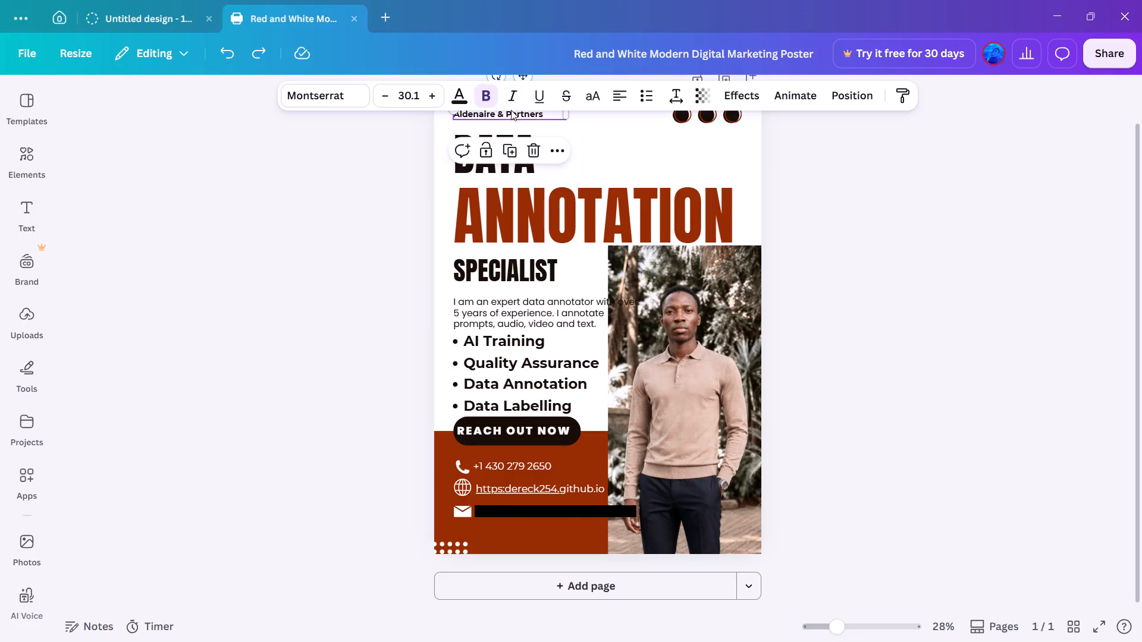
pyautogui.click(534, 152)
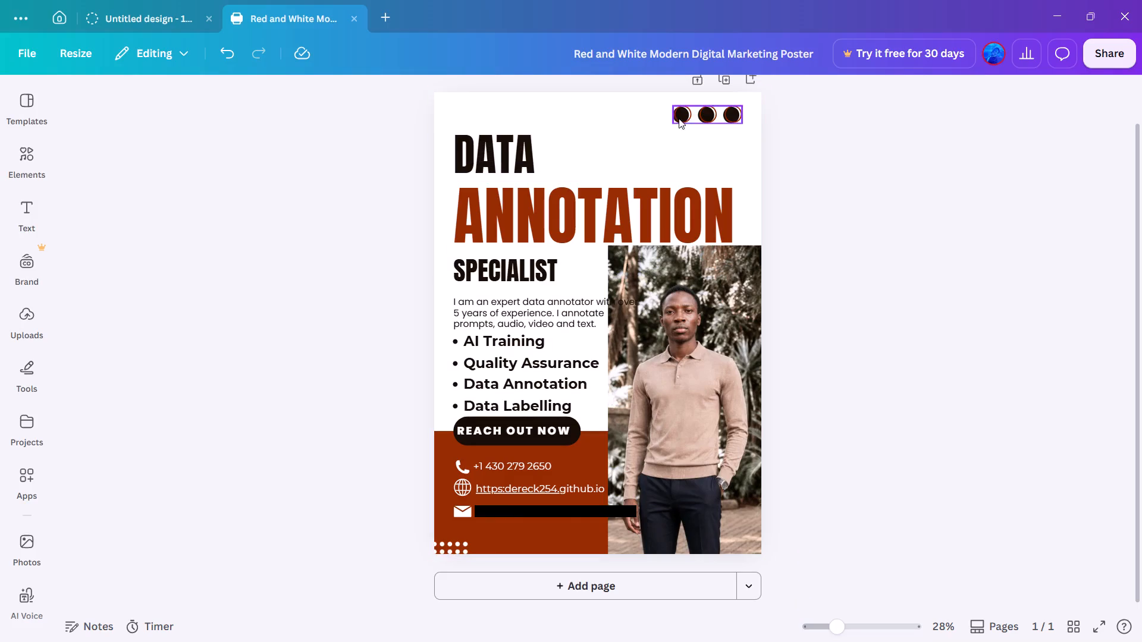
pyautogui.click(685, 114)
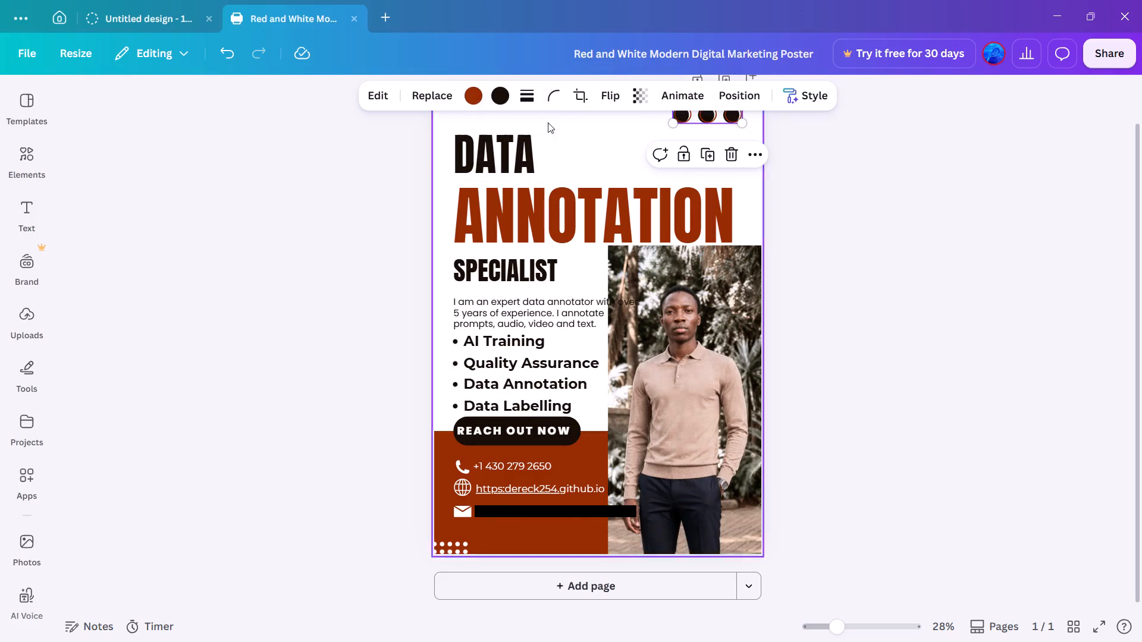
pyautogui.click(732, 158)
pyautogui.click(901, 231)
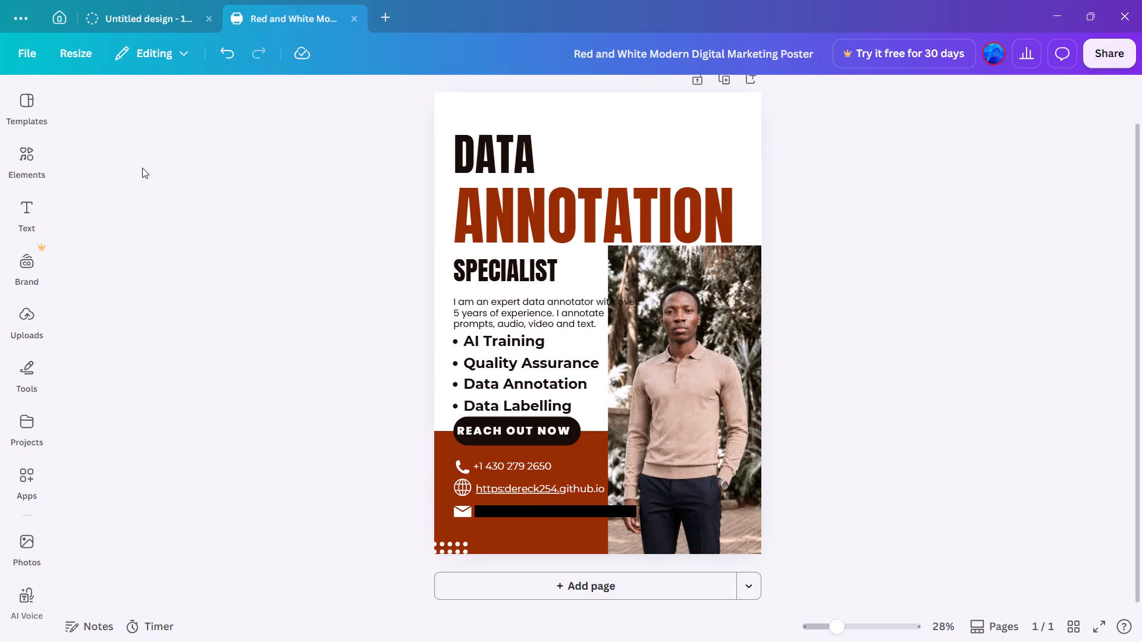
# Download the poster as a high-quality PNG and save it in Downloads under the file name "dereck annotator".
pyautogui.click(1102, 59)
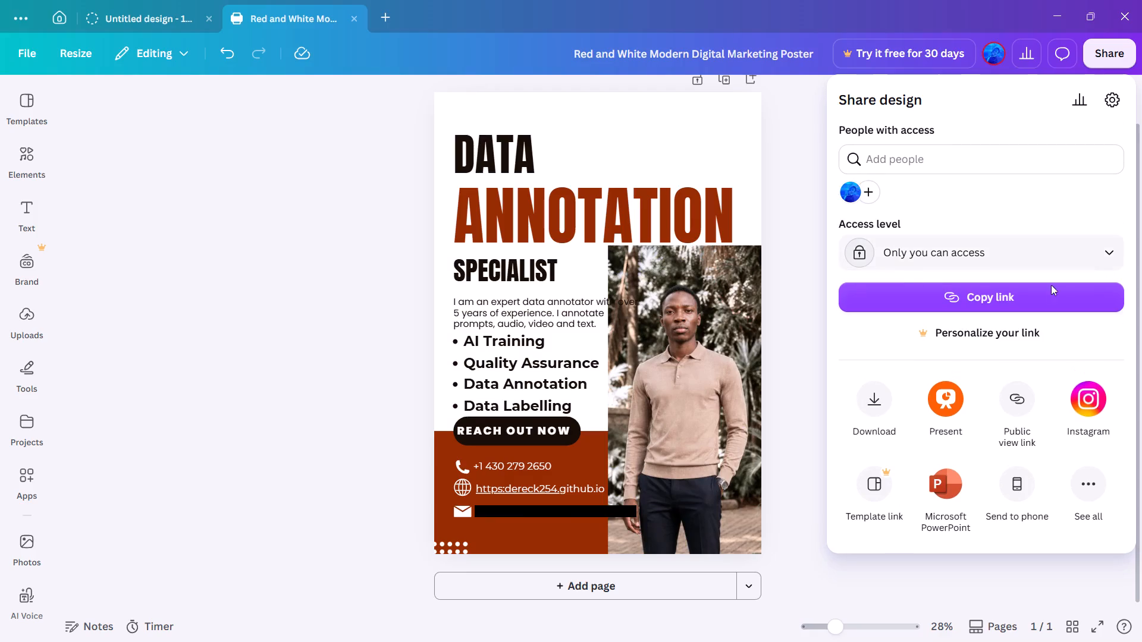
pyautogui.click(871, 392)
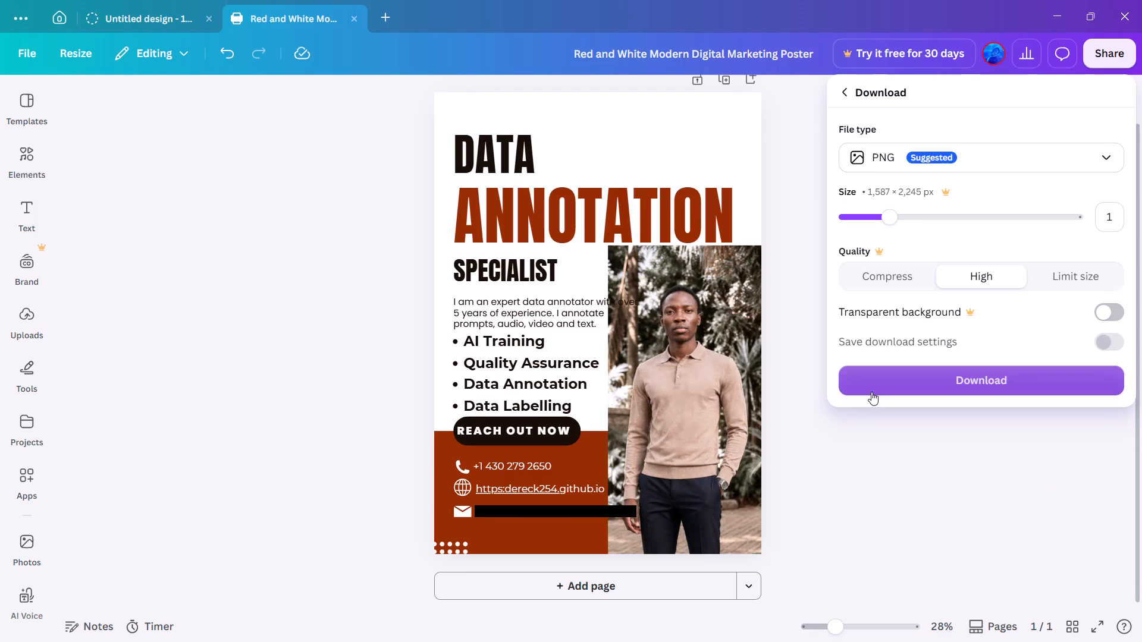
pyautogui.click(908, 400)
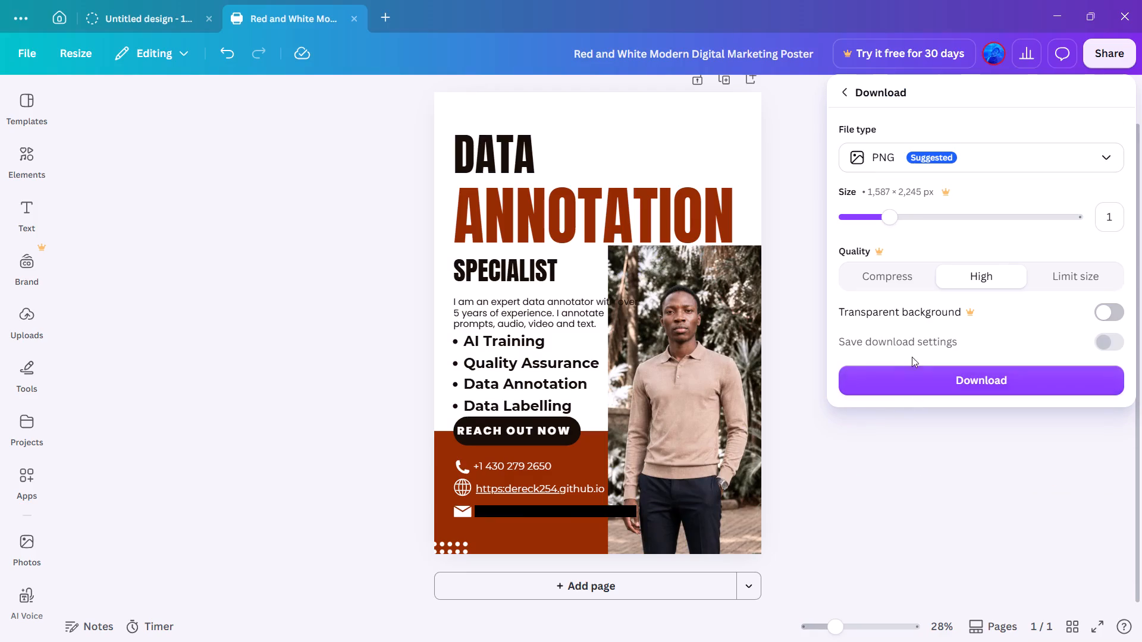
pyautogui.click(915, 382)
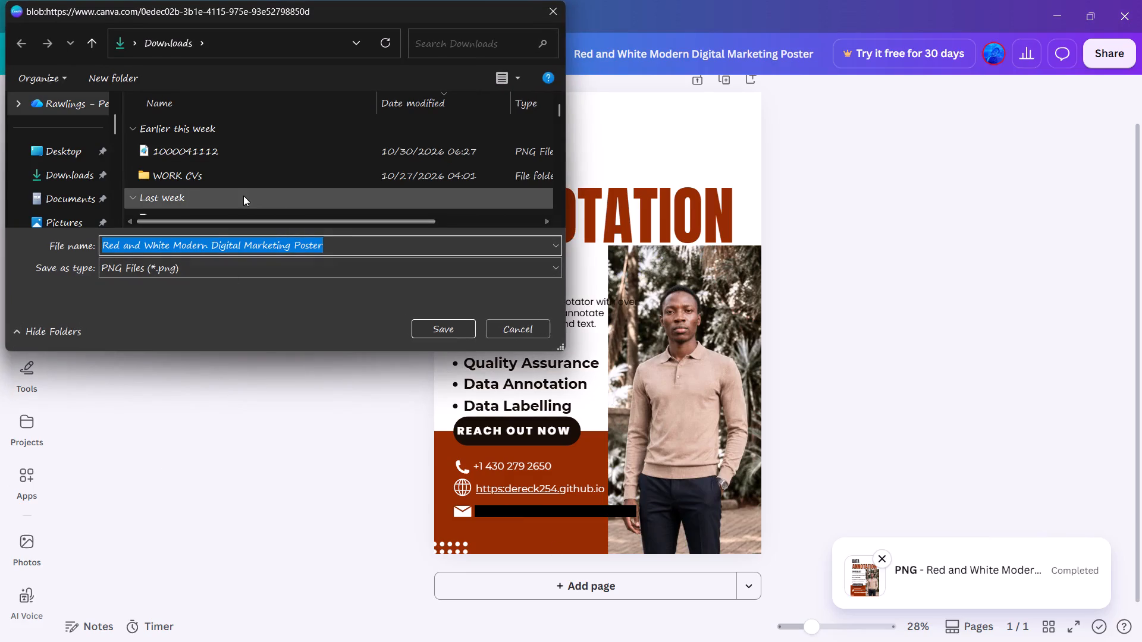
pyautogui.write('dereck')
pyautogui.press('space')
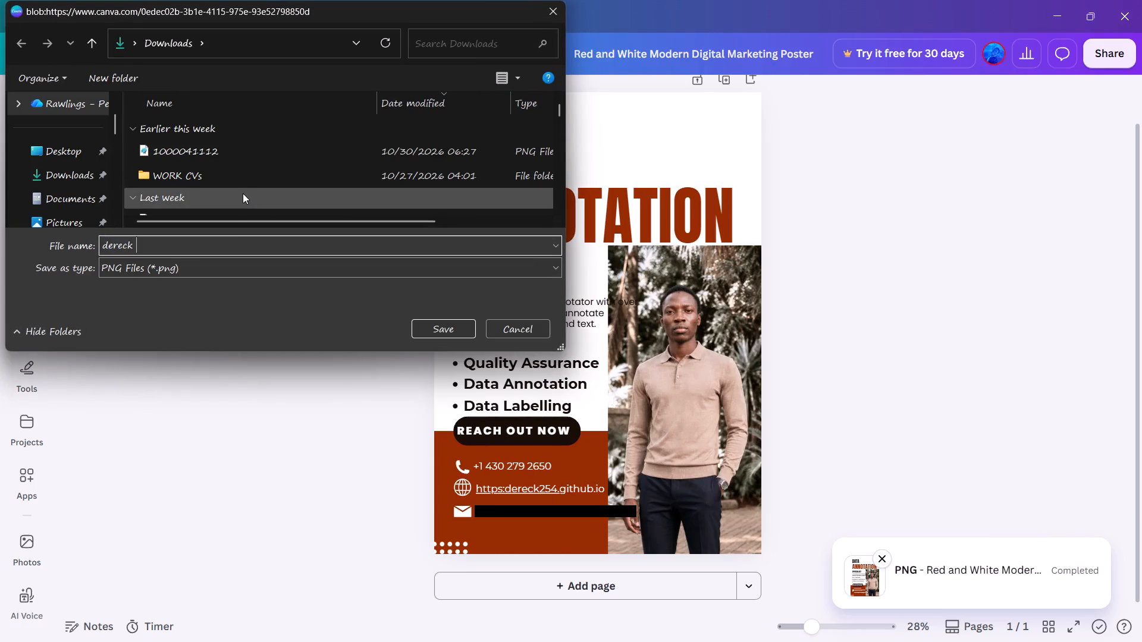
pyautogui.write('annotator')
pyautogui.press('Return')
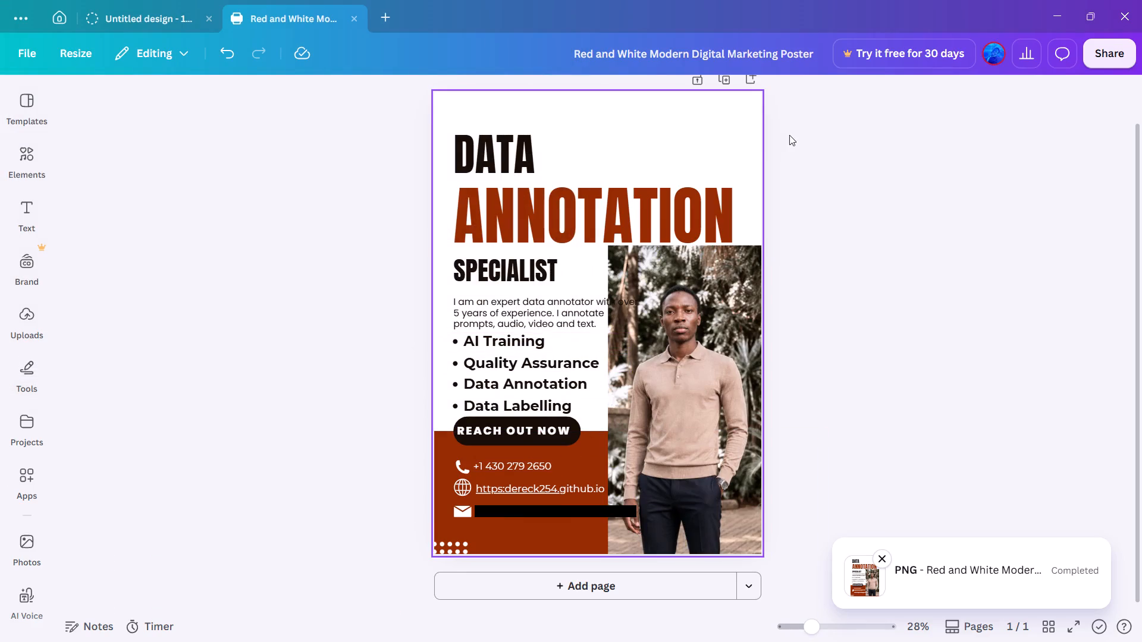
# Select the poster background and browse its replacement sources: uploaded images, designs, upload options, stock photos, videos and backgrounds.
pyautogui.click(745, 106)
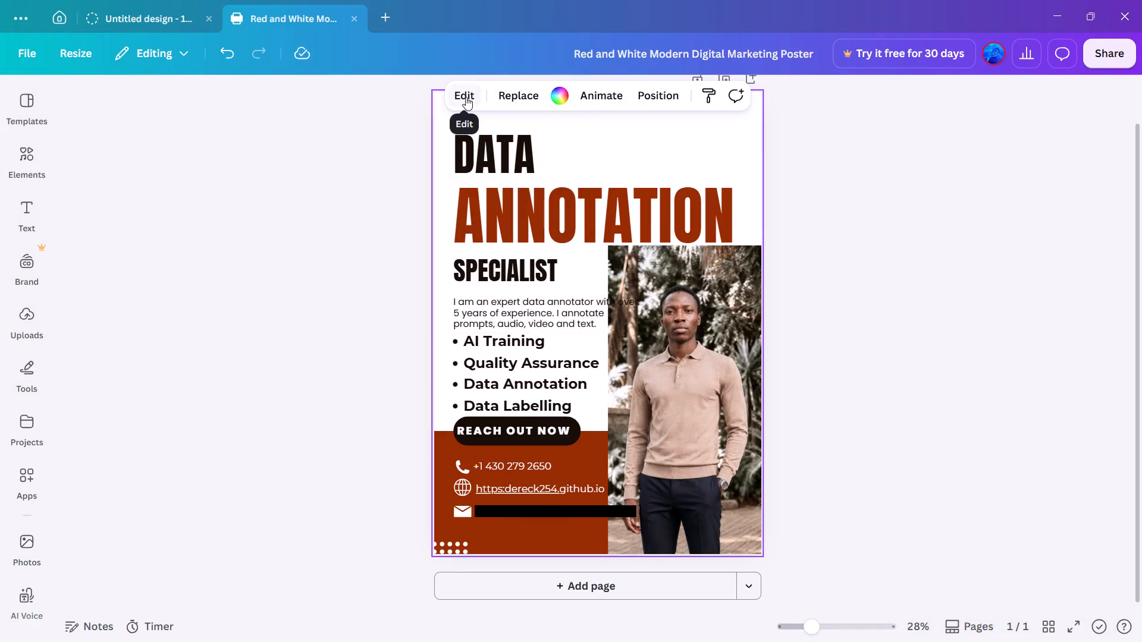
pyautogui.click(514, 95)
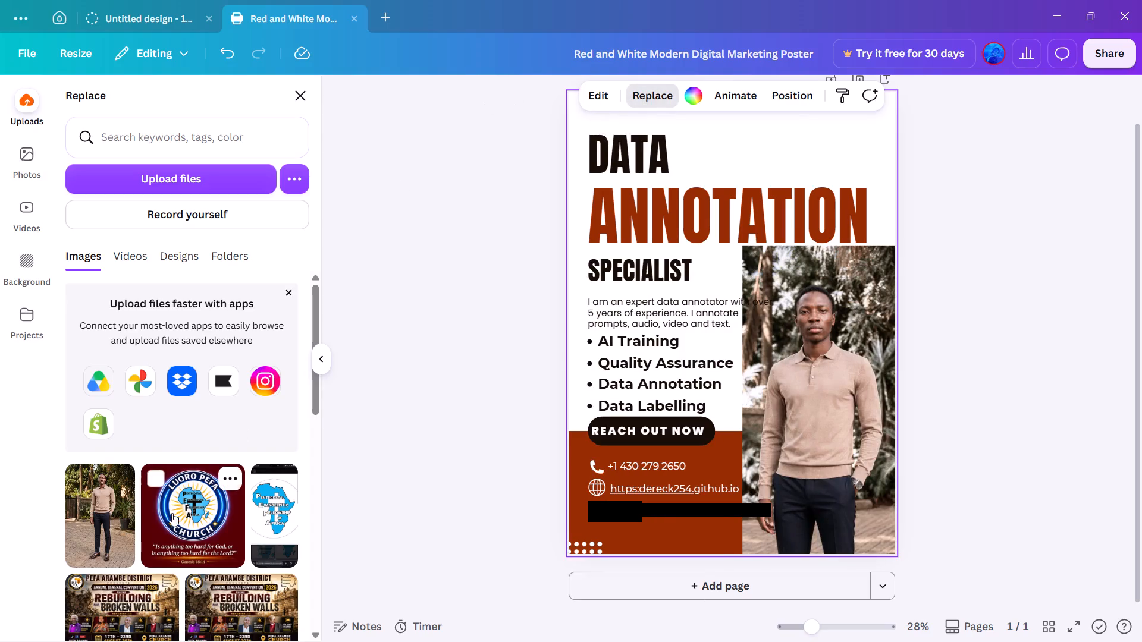
pyautogui.scroll(-2, 166, 514)
pyautogui.scroll(3, 163, 493)
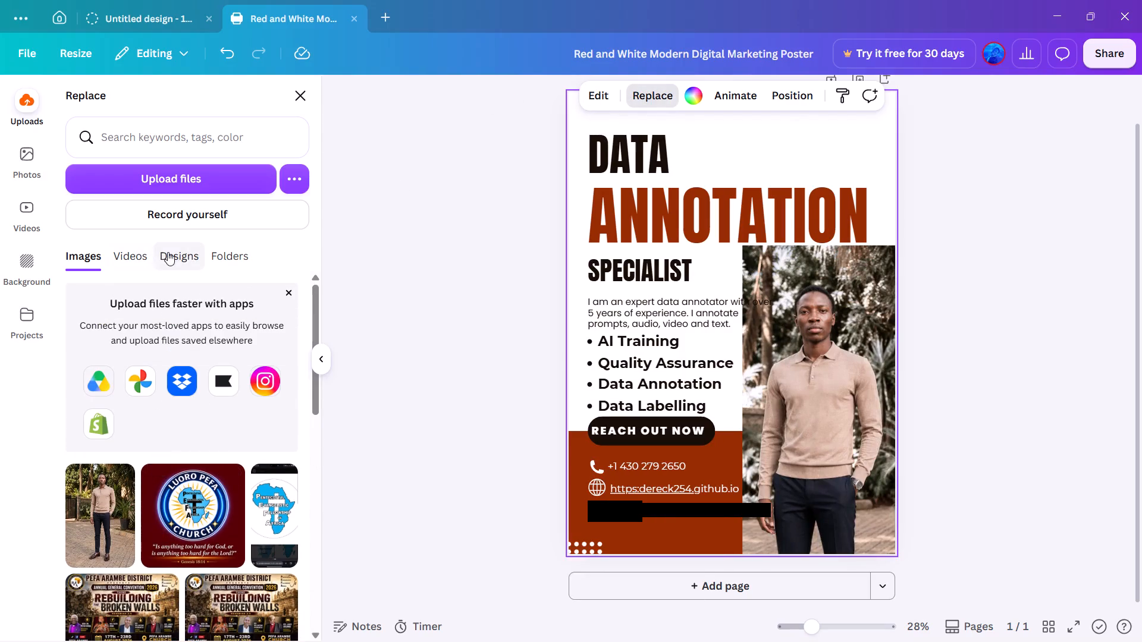
pyautogui.click(172, 253)
pyautogui.scroll(-3, 150, 403)
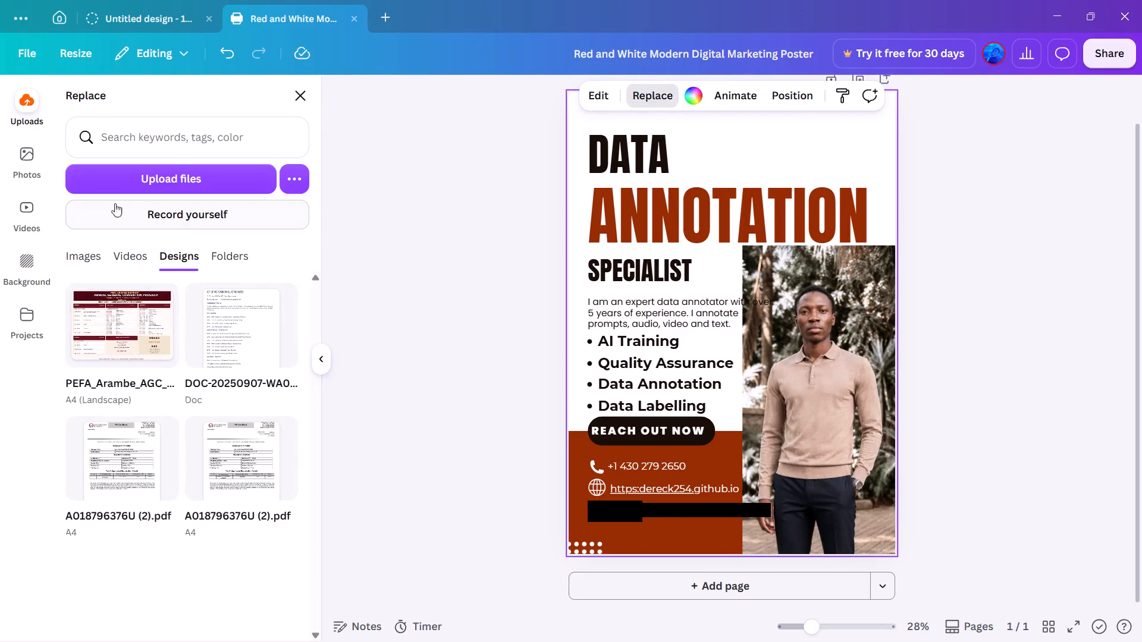
pyautogui.click(298, 174)
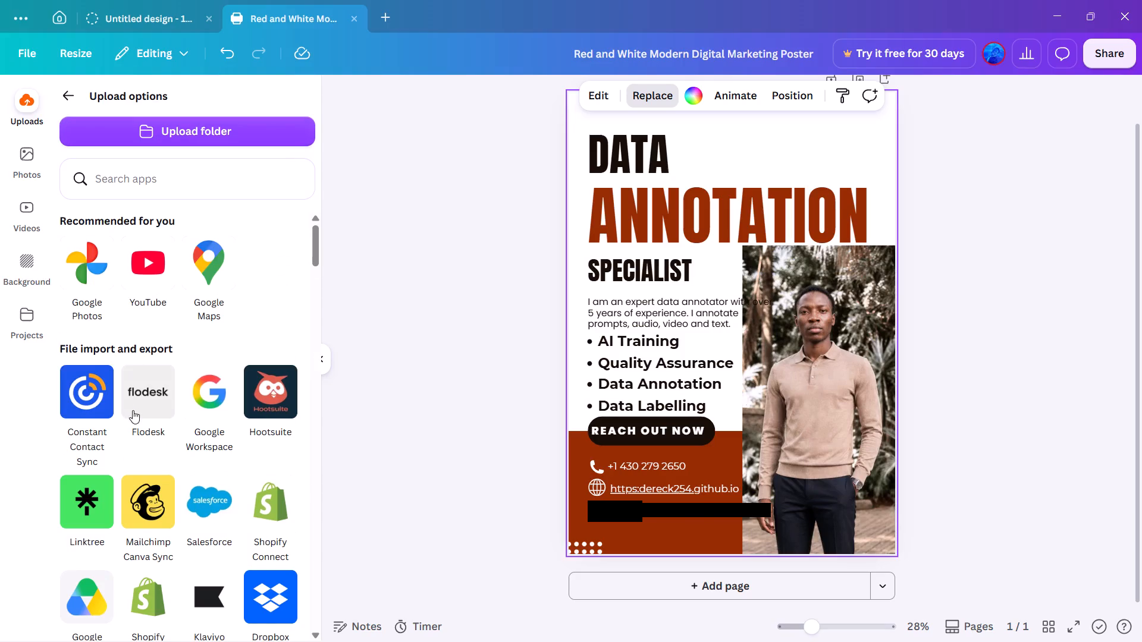
pyautogui.scroll(-3, 134, 407)
pyautogui.scroll(4, 139, 382)
pyautogui.scroll(4, 118, 266)
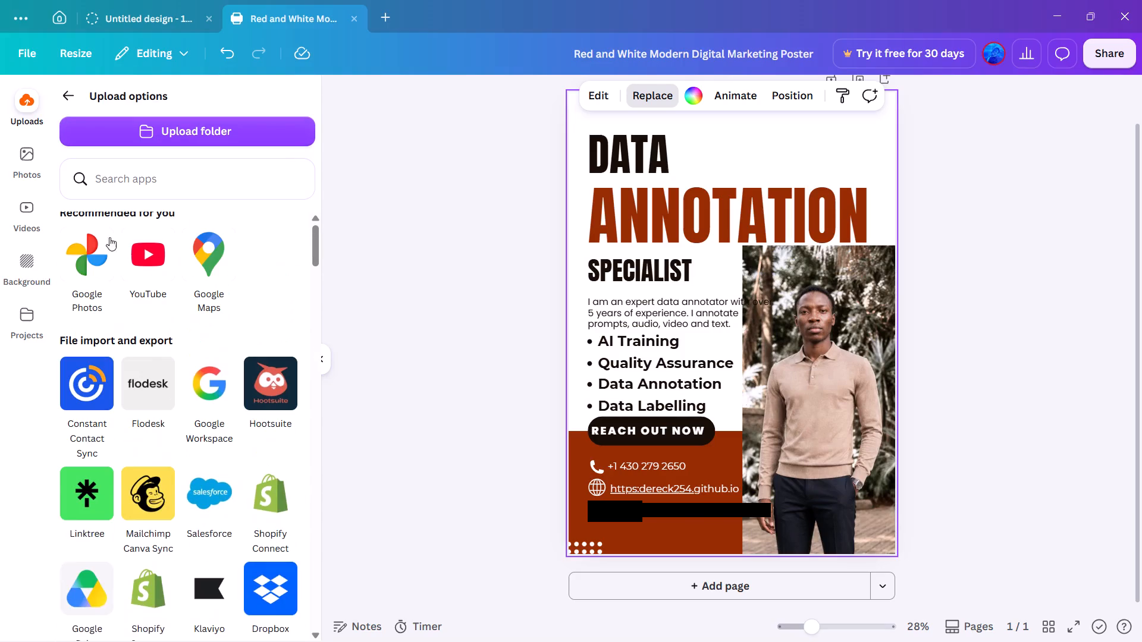
pyautogui.click(70, 97)
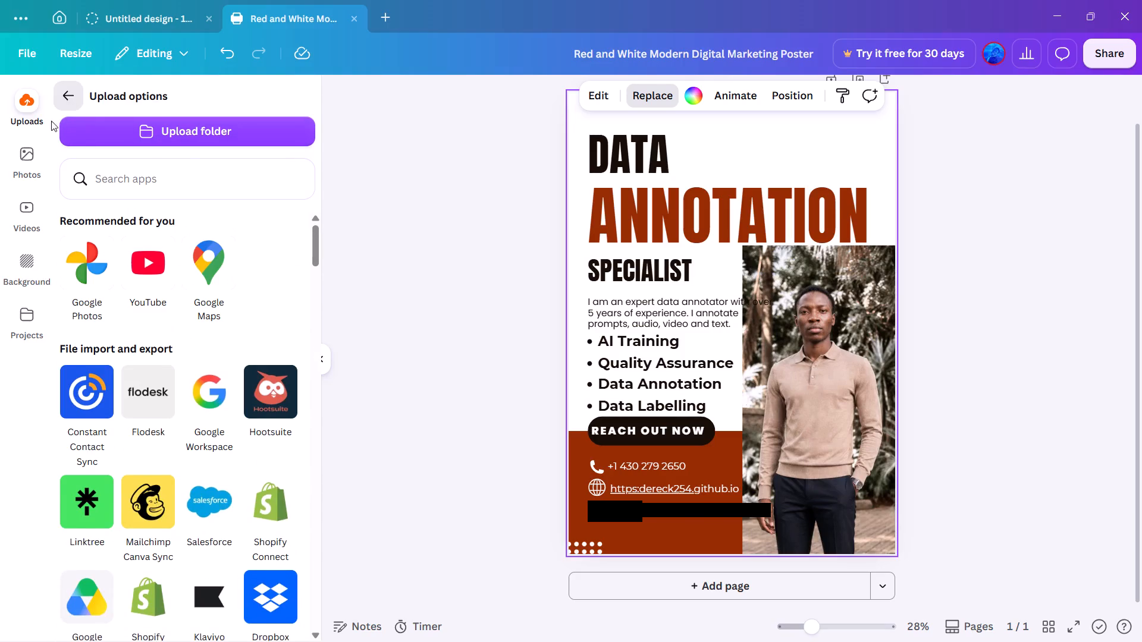
pyautogui.click(25, 156)
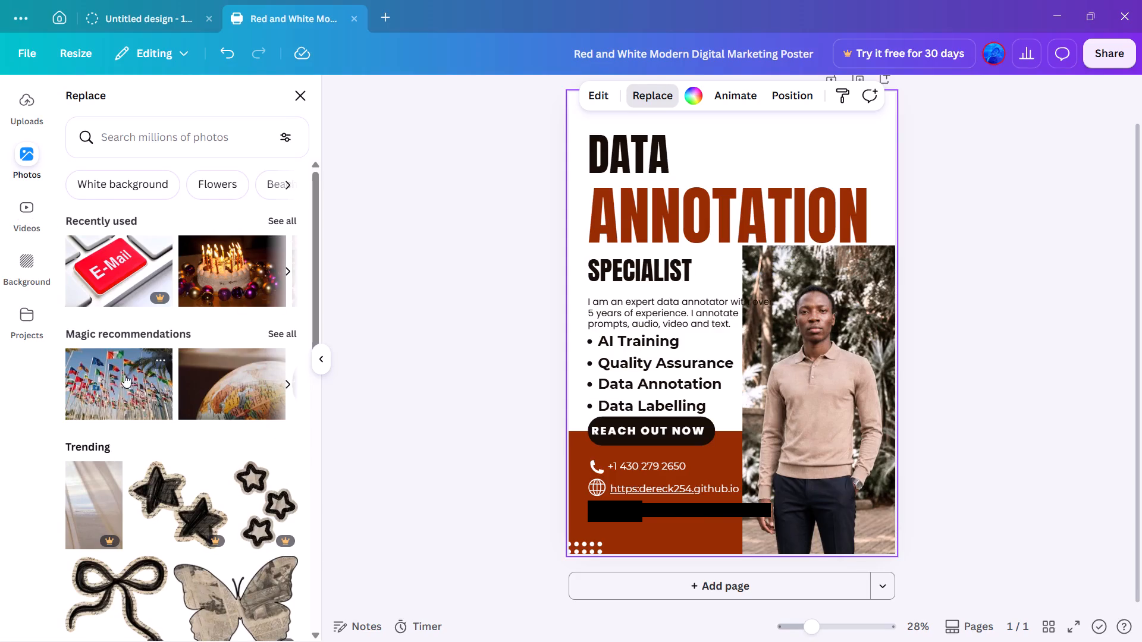
pyautogui.scroll(-7, 124, 374)
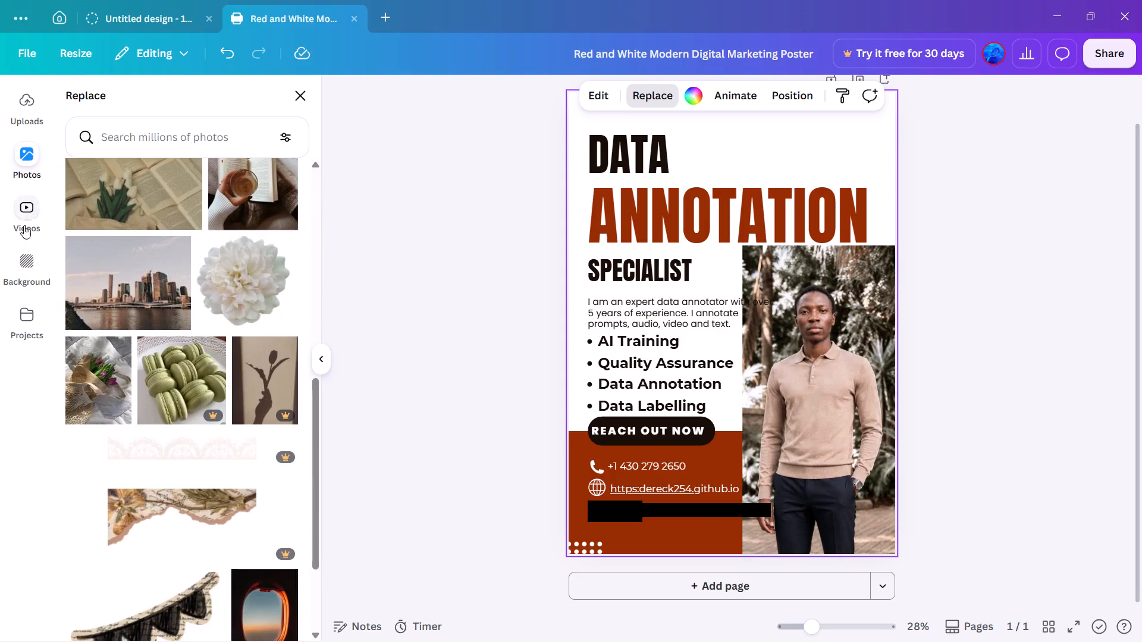
pyautogui.click(21, 211)
pyautogui.click(20, 259)
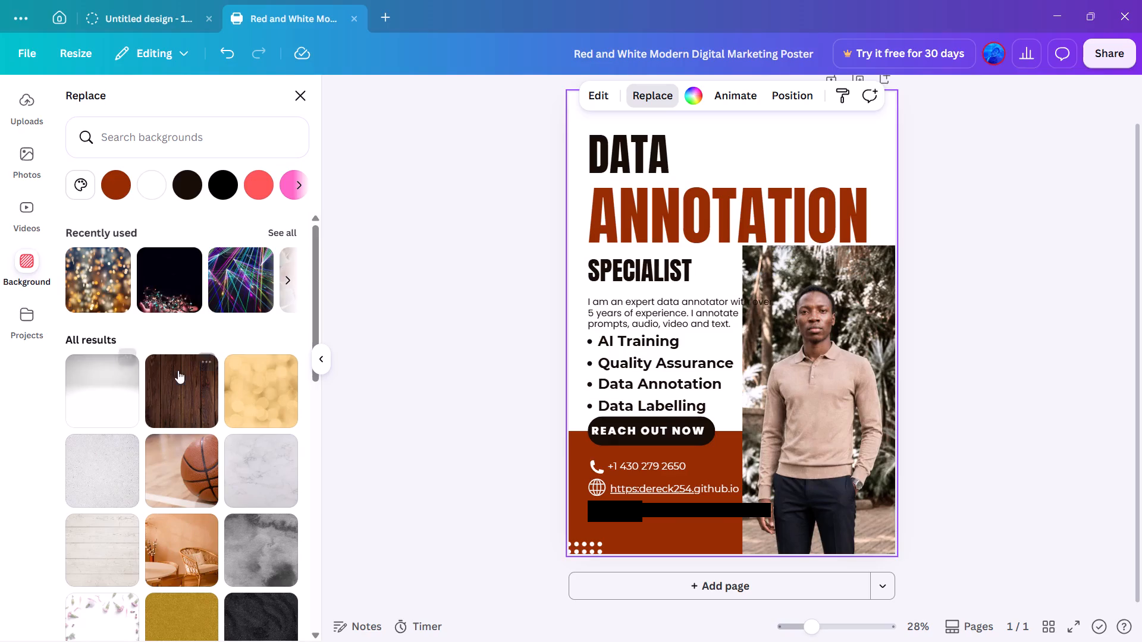
# Search the replacement backgrounds for "computer & ai scene".
pyautogui.click(165, 140)
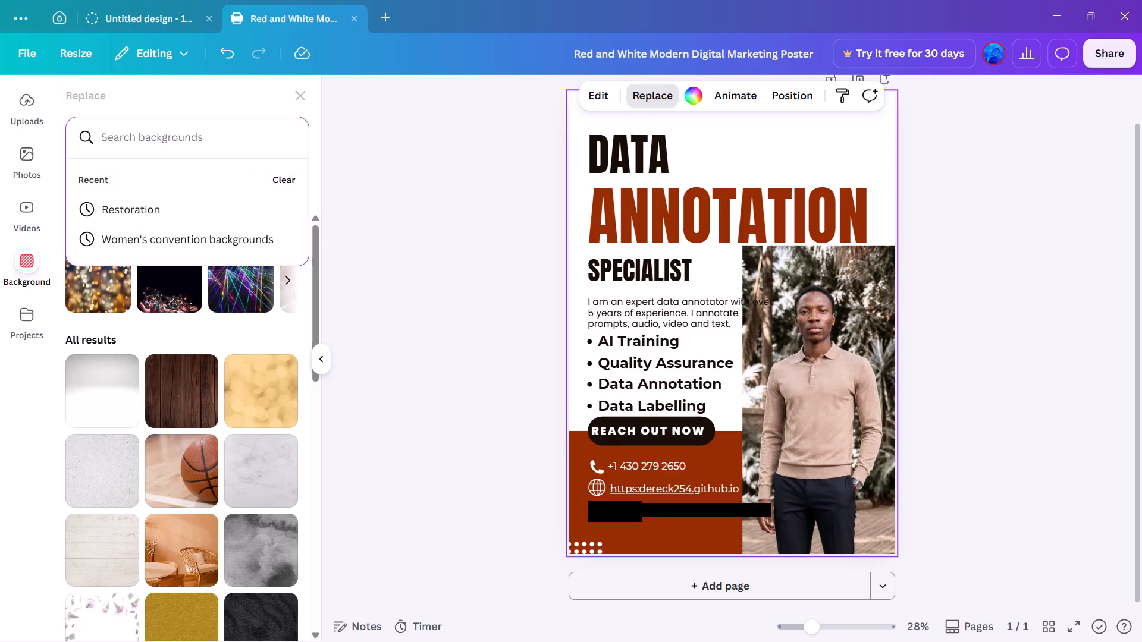
pyautogui.write('computer')
pyautogui.press('space')
pyautogui.write('& ai scee')
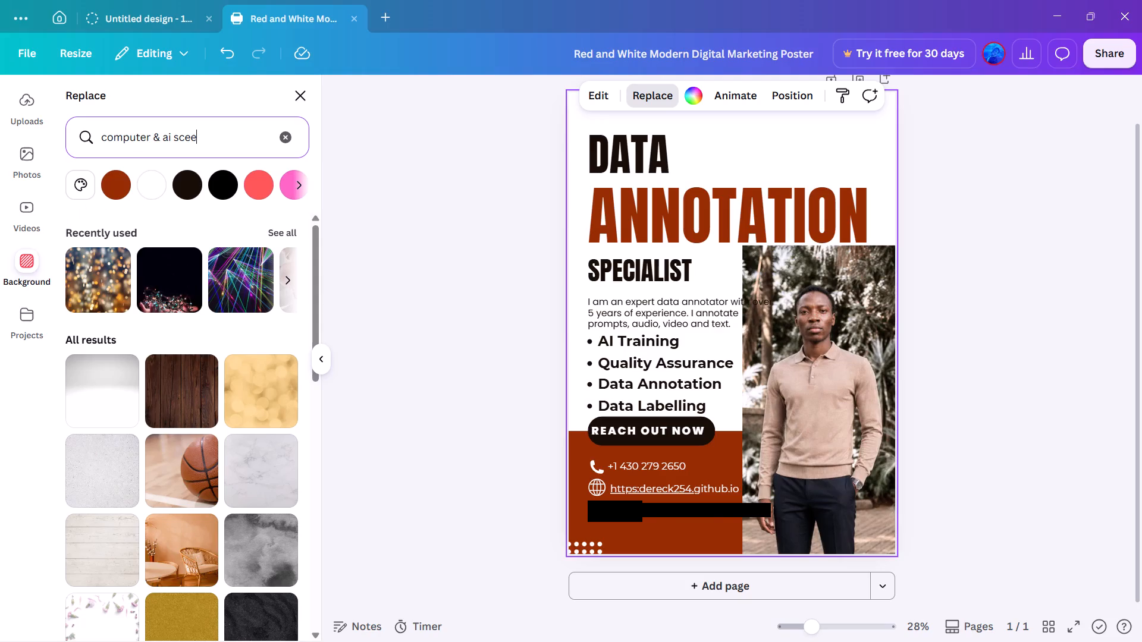
pyautogui.press('BackSpace')
pyautogui.write('ne')
pyautogui.press('Return')
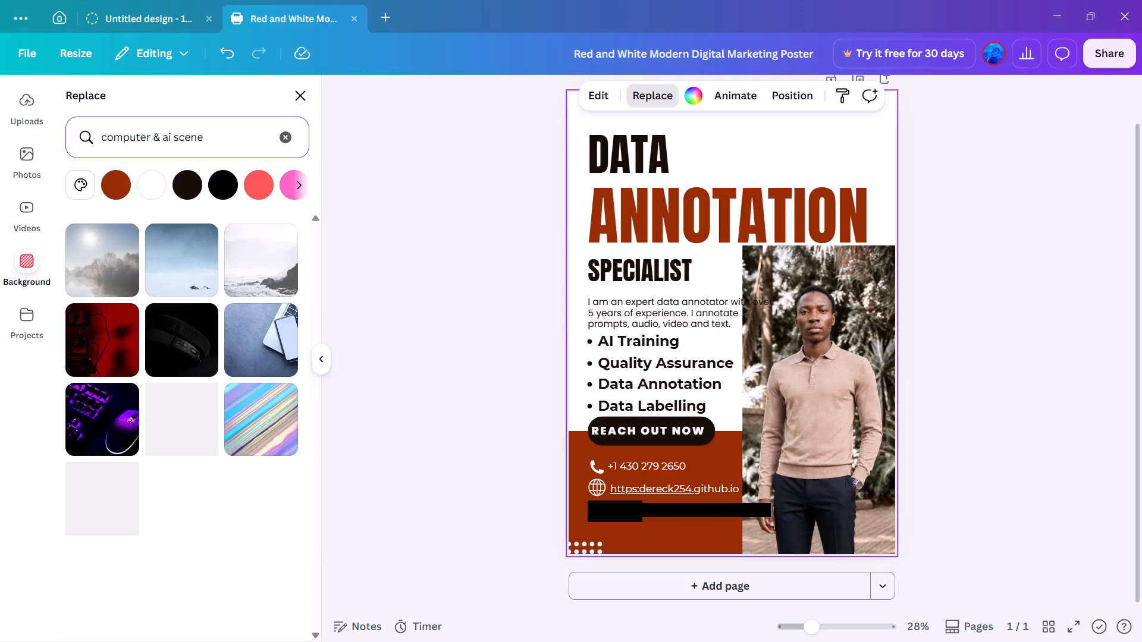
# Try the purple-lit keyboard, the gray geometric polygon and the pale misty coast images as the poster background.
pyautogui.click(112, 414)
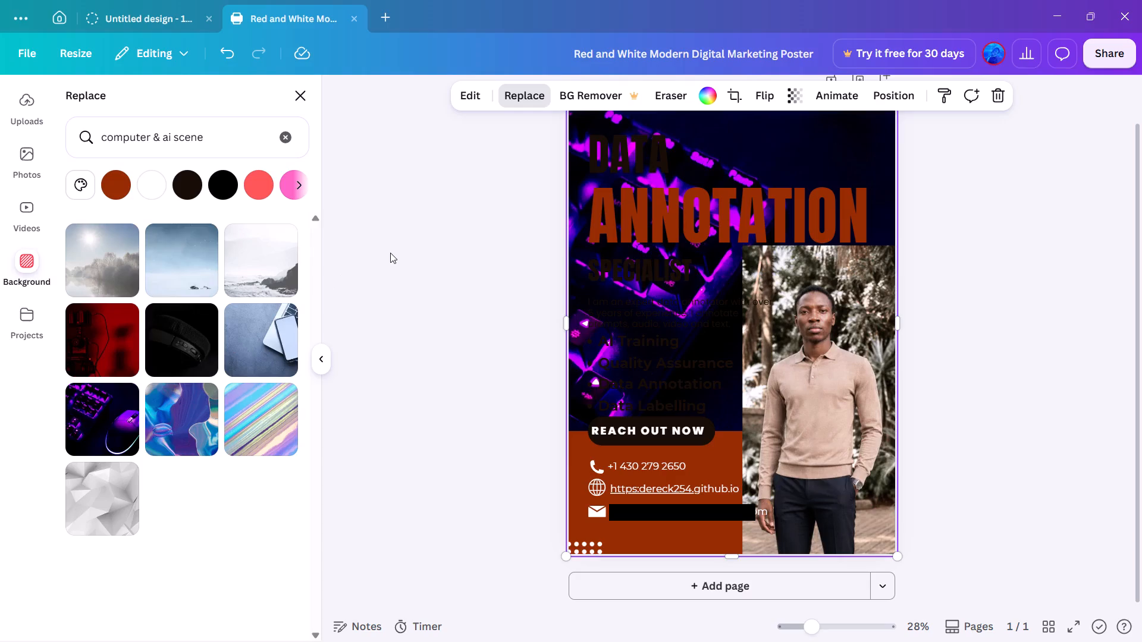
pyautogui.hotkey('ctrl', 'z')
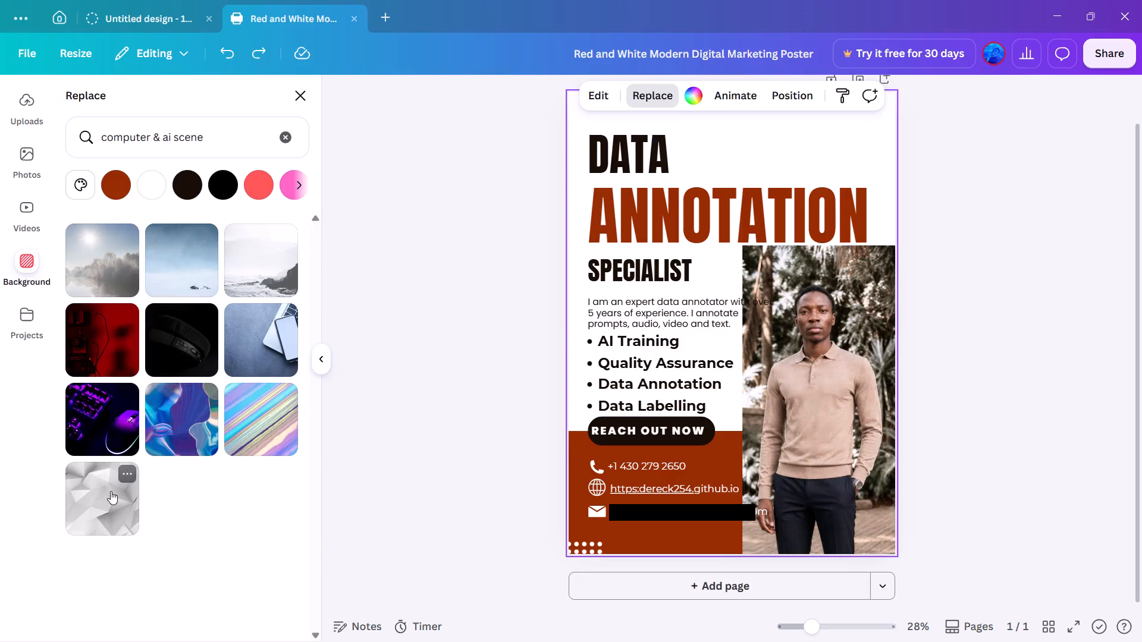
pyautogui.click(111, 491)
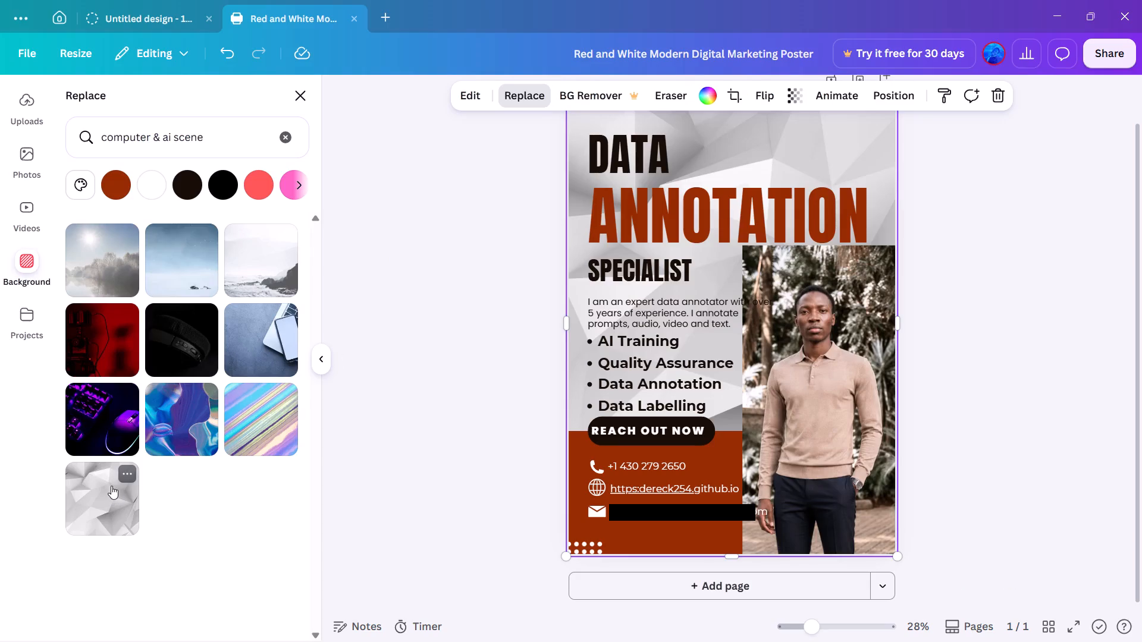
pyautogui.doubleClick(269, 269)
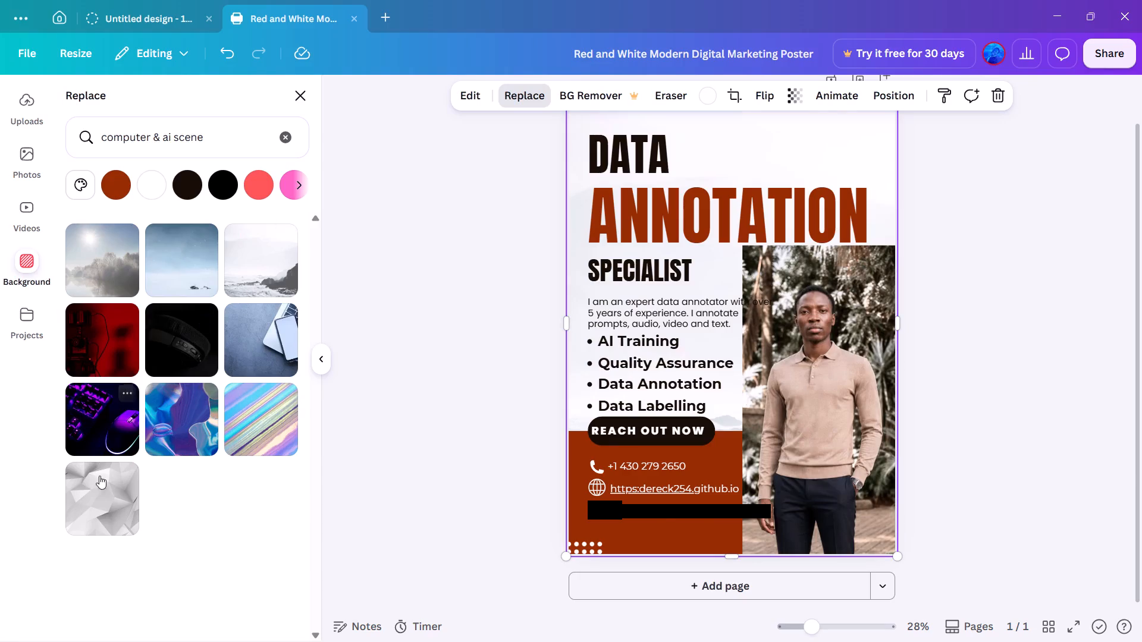
# Set the poster background to the gray geometric polygon image.
pyautogui.click(101, 501)
pyautogui.click(430, 275)
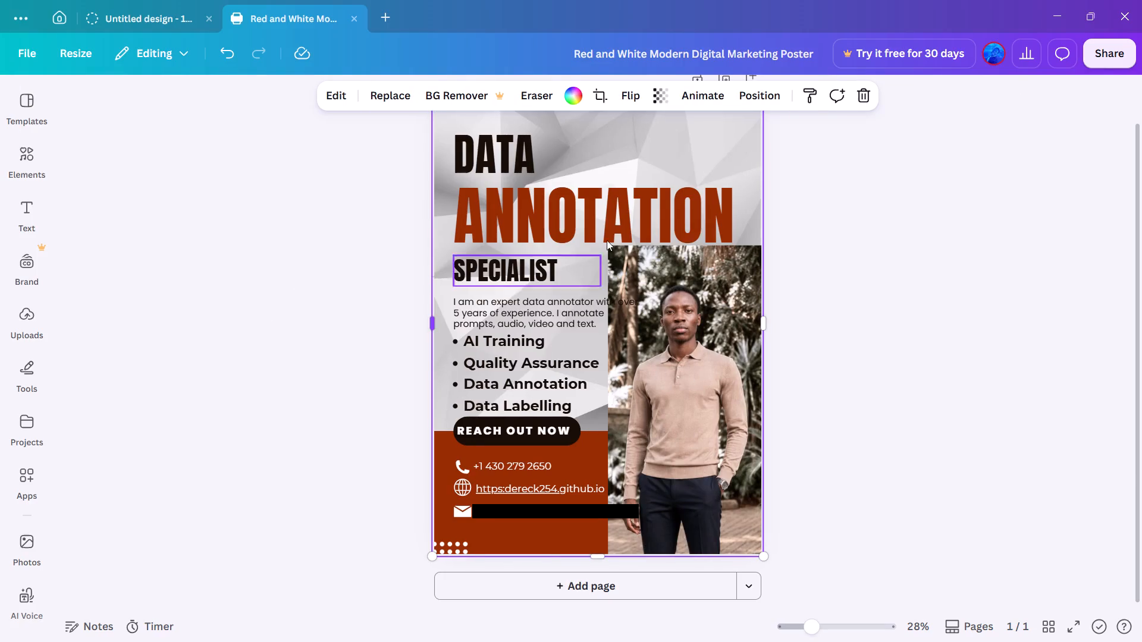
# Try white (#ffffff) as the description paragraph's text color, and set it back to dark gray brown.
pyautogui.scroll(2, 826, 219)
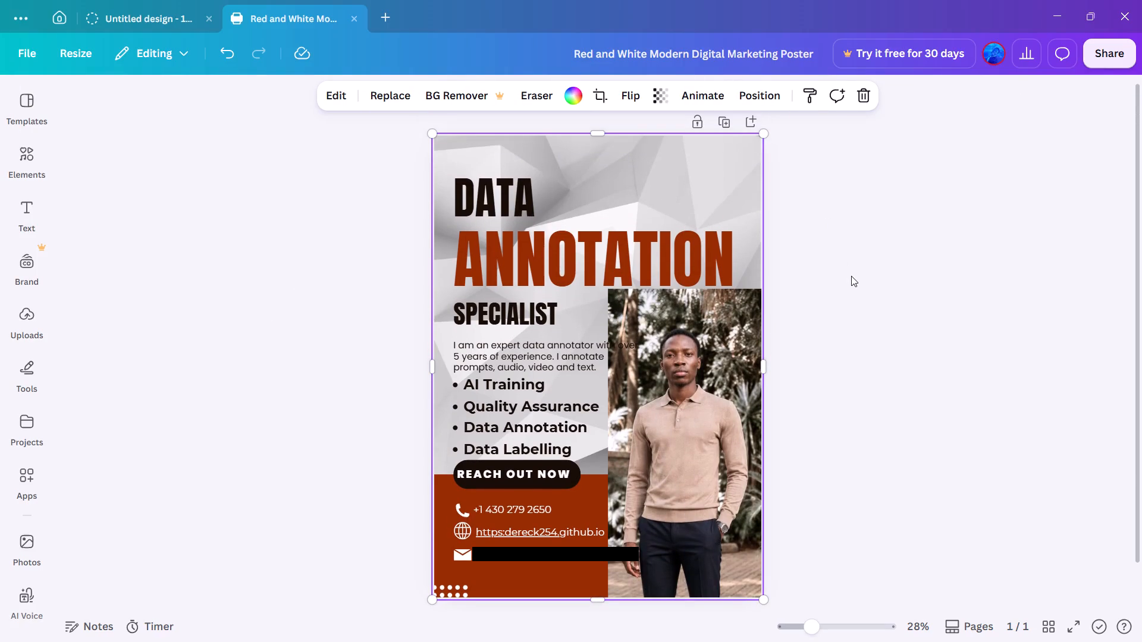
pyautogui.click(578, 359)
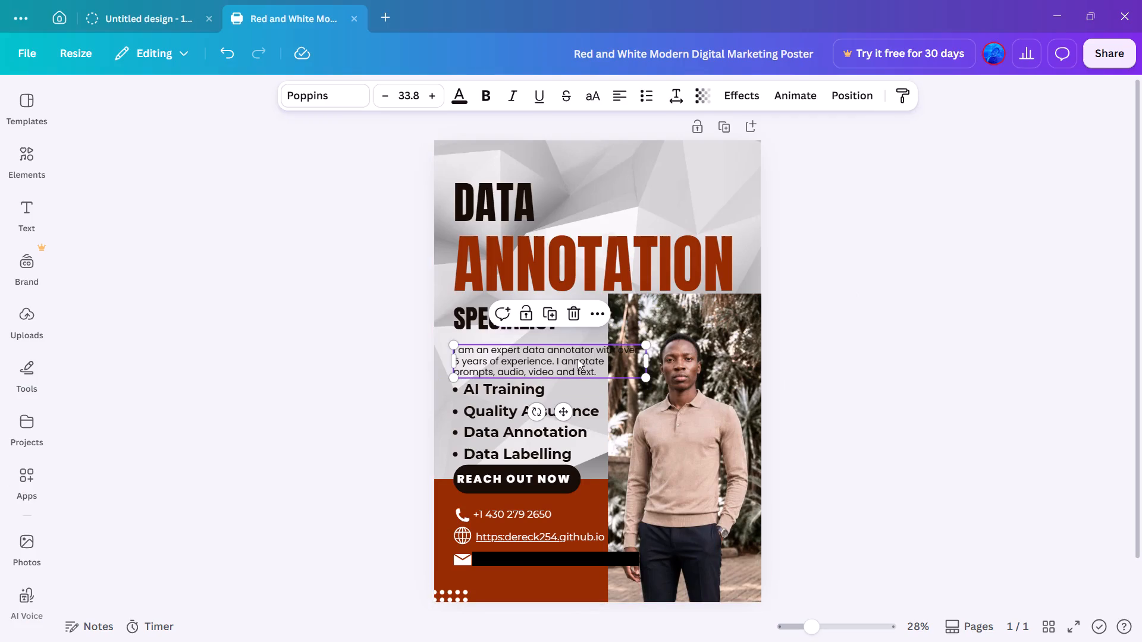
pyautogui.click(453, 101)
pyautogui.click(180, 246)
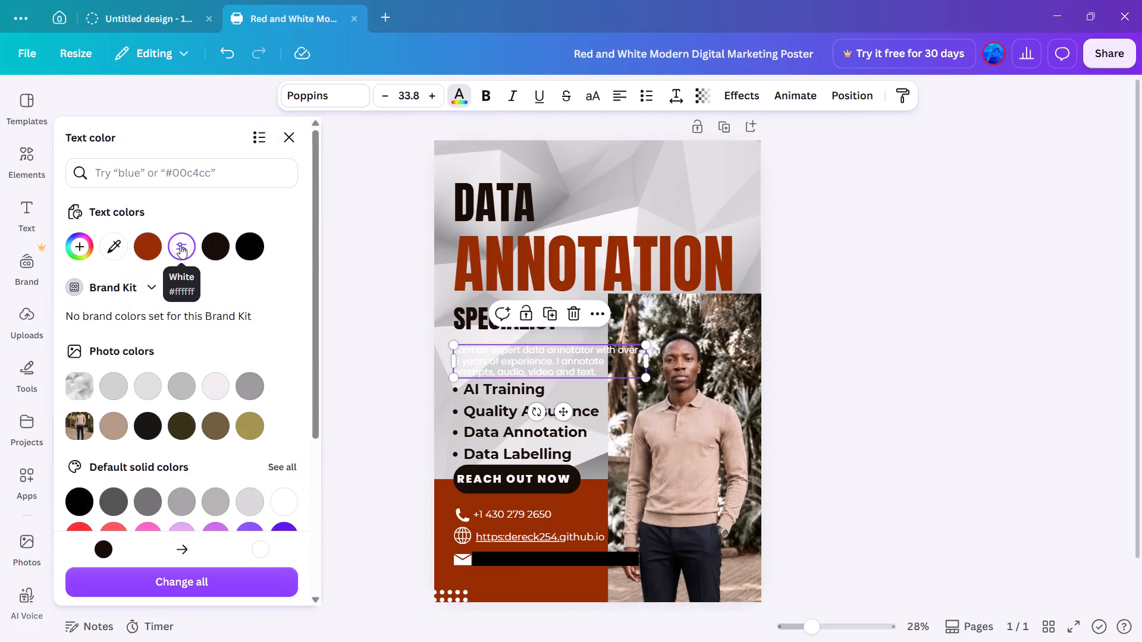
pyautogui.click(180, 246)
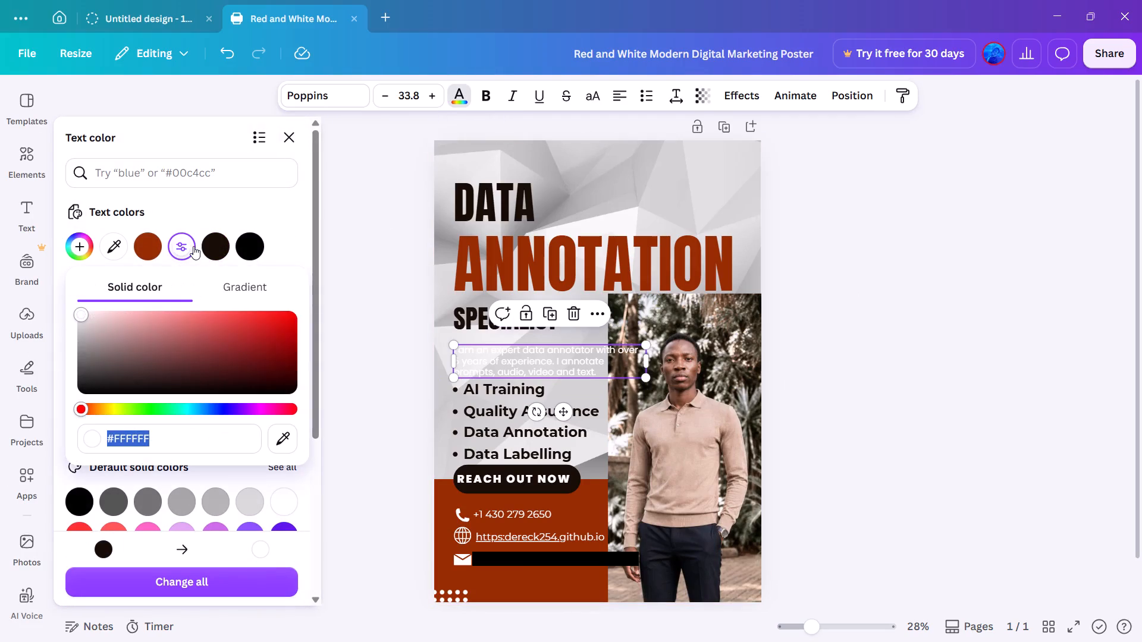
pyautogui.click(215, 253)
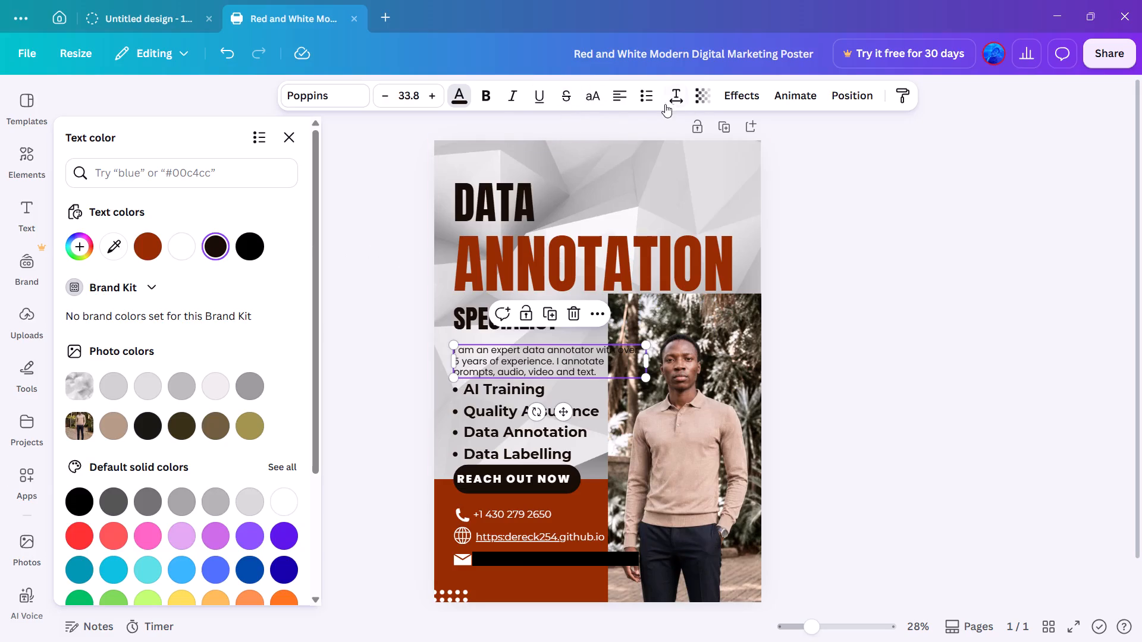
# Narrow the description paragraph to about 18.9 wide, clear of the photo, and move it up between SPECIALIST and the bullet list.
pyautogui.moveTo(651, 361); pyautogui.dragTo(642, 361)
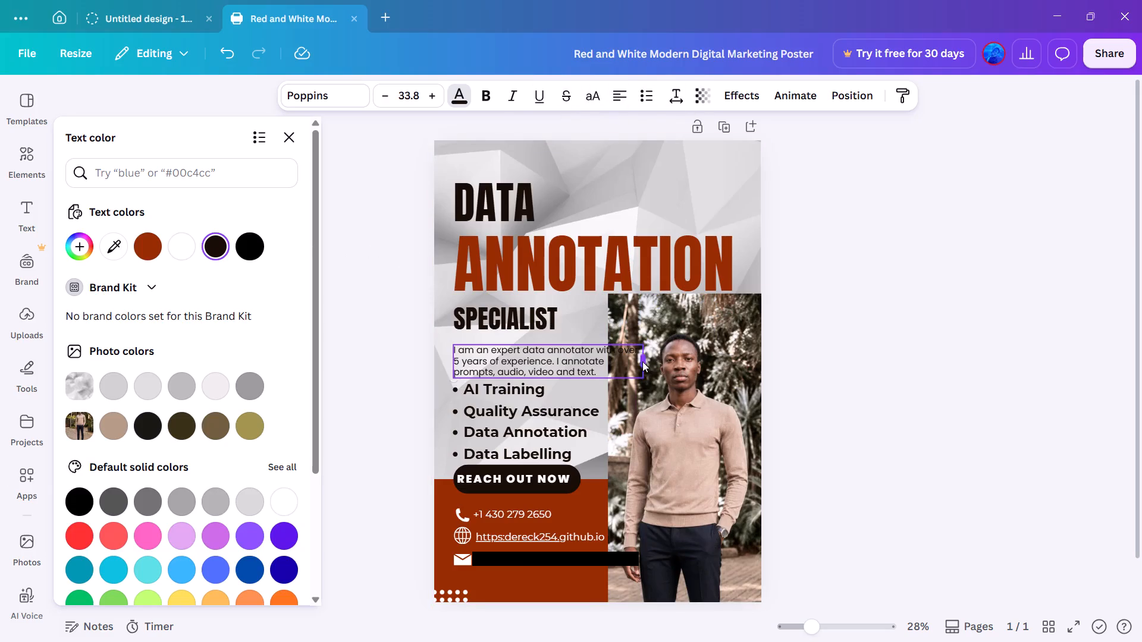
pyautogui.moveTo(642, 361); pyautogui.dragTo(608, 357)
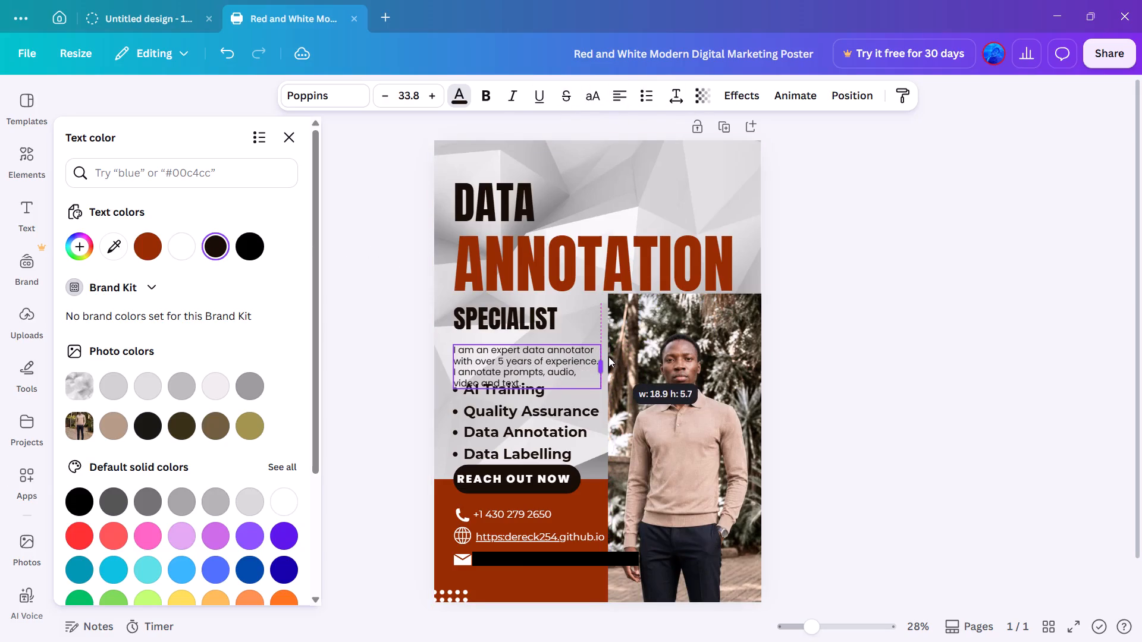
pyautogui.moveTo(608, 357); pyautogui.dragTo(608, 356)
pyautogui.moveTo(522, 355); pyautogui.dragTo(522, 344)
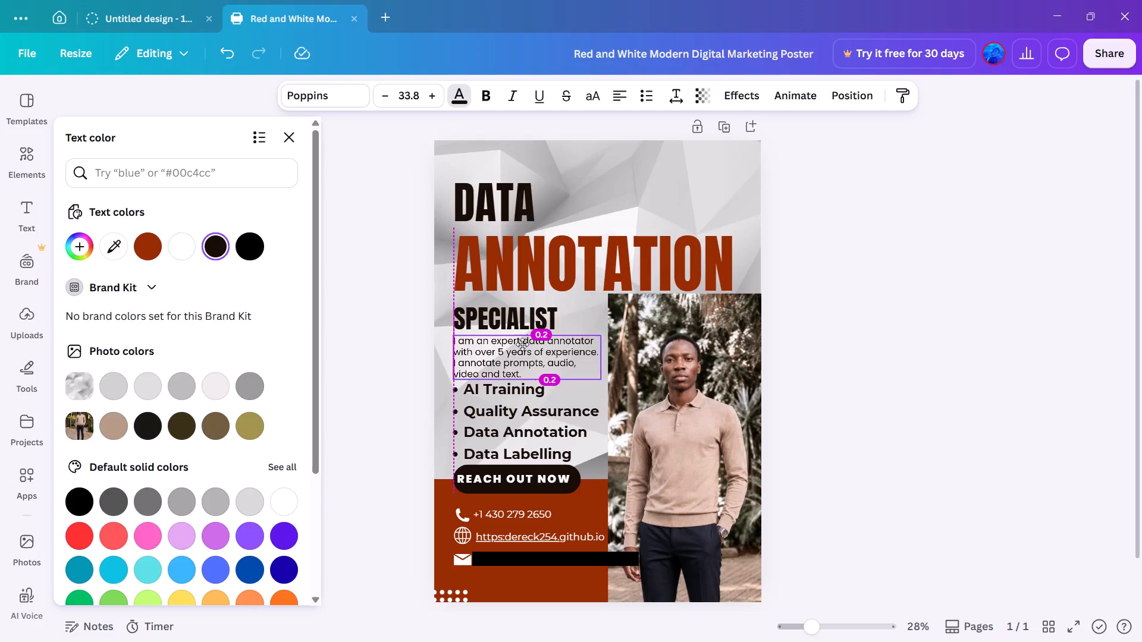
pyautogui.moveTo(522, 344); pyautogui.dragTo(522, 342)
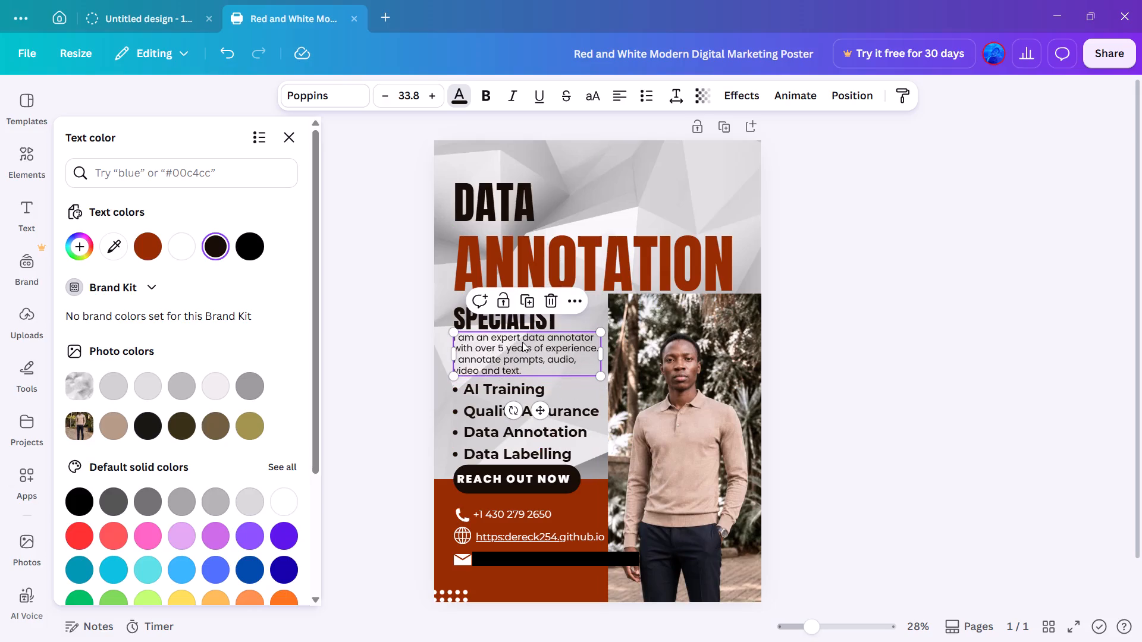
pyautogui.click(519, 349)
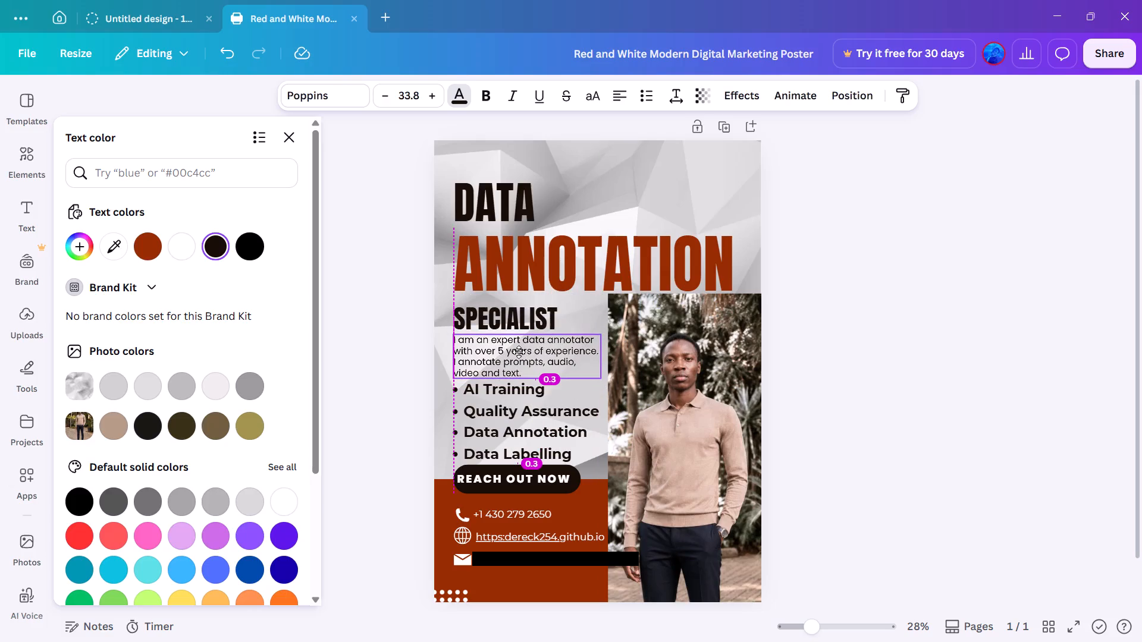
pyautogui.click(821, 325)
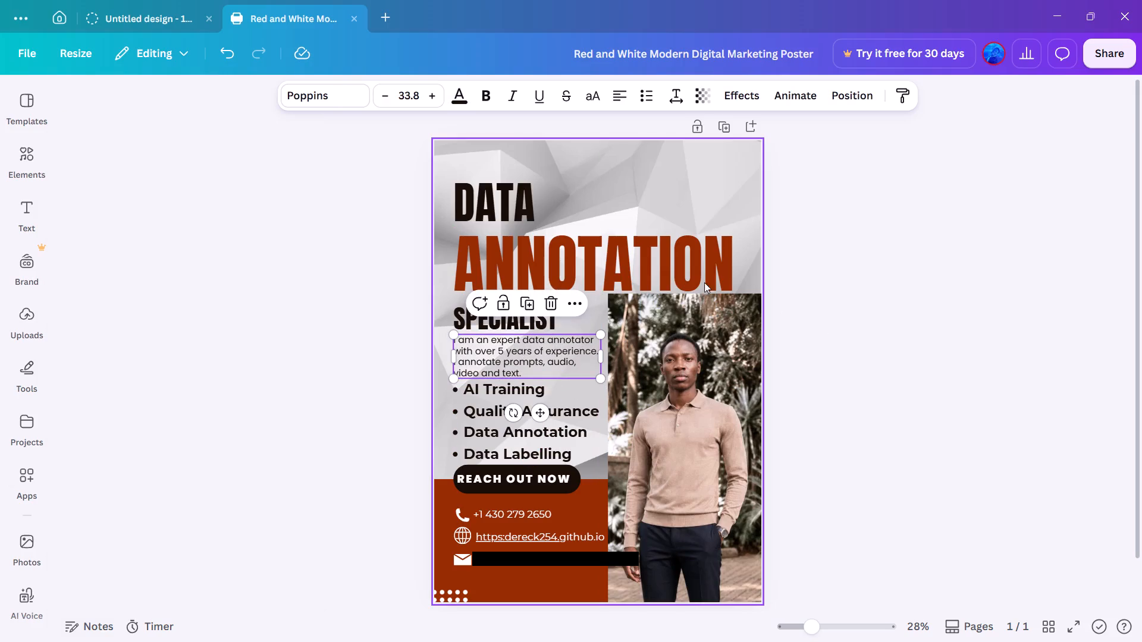
pyautogui.click(918, 271)
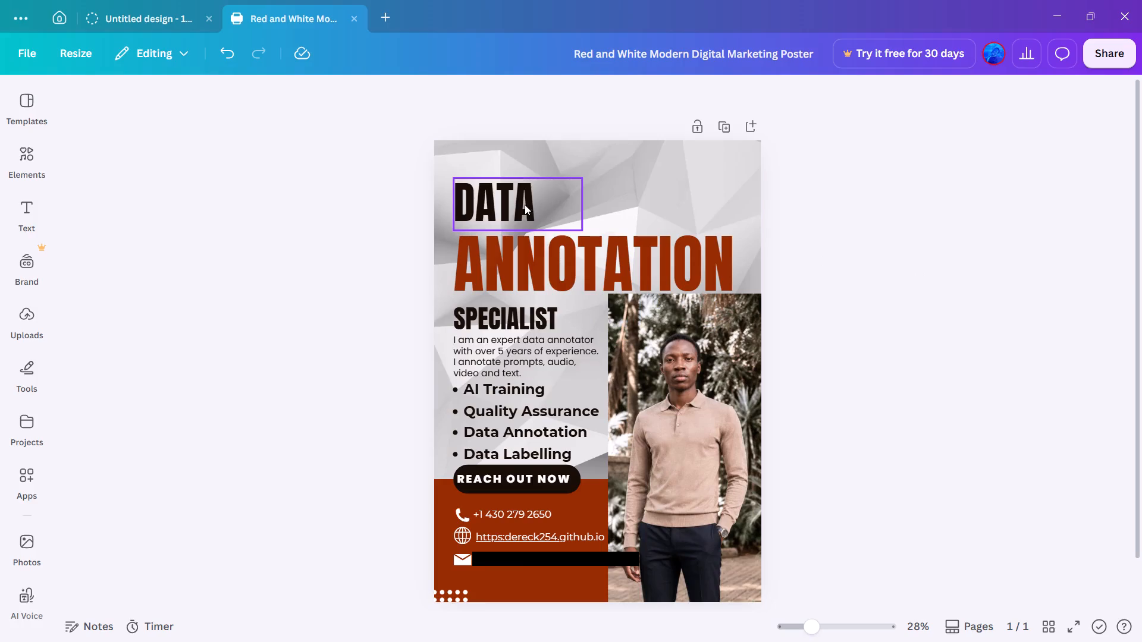
# Move the DATA and ANNOTATION headings up toward the poster's top edge.
pyautogui.moveTo(519, 204); pyautogui.dragTo(516, 182)
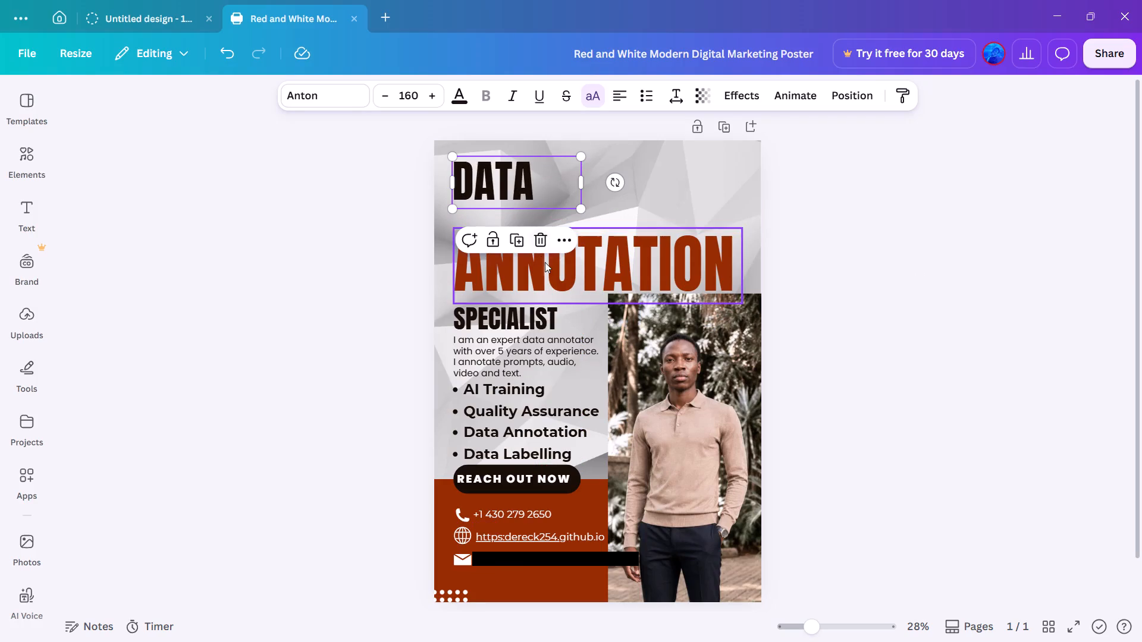
pyautogui.moveTo(552, 269); pyautogui.dragTo(552, 247)
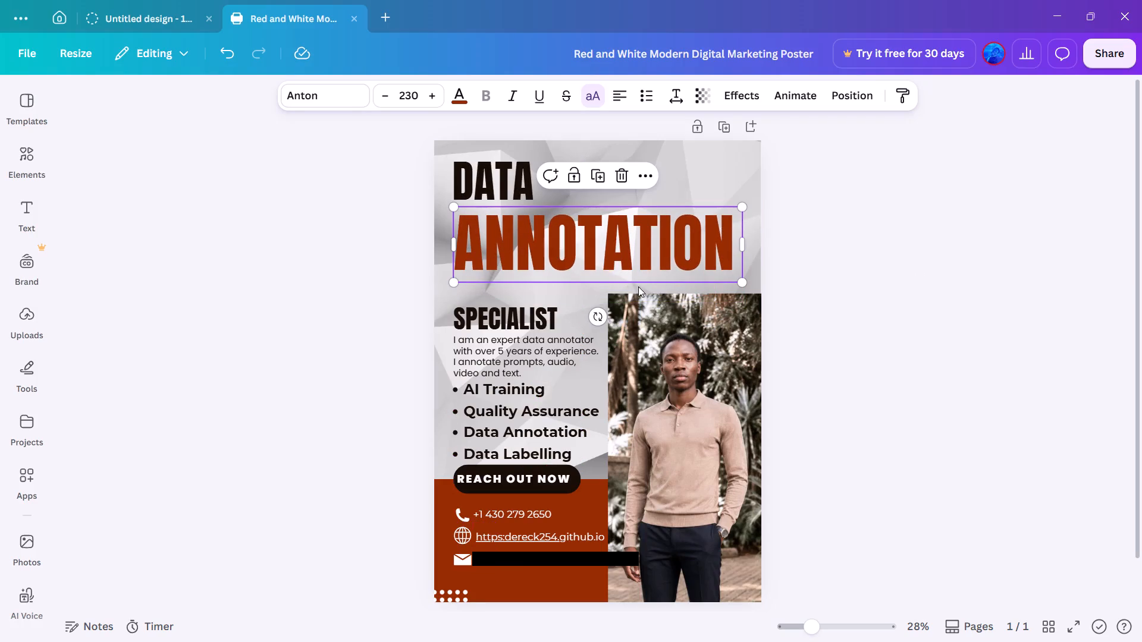
# Extend the man's photo upward to the bottom of the ANNOTATION heading, about 42.5 high.
pyautogui.click(681, 303)
pyautogui.moveTo(690, 295); pyautogui.dragTo(689, 284)
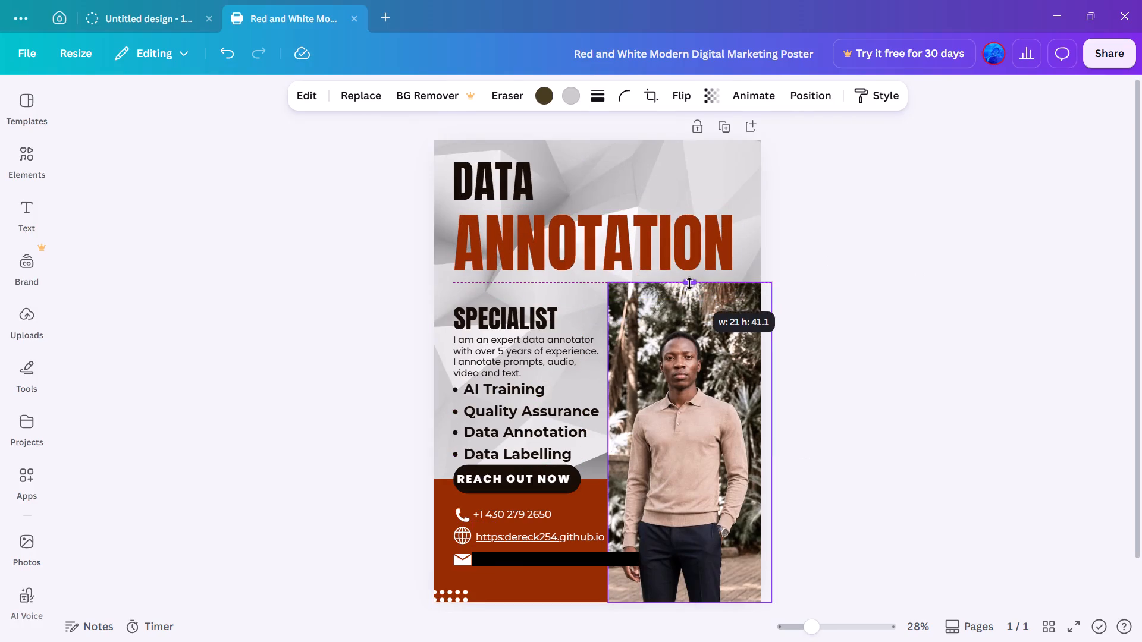
pyautogui.moveTo(689, 284); pyautogui.dragTo(688, 273)
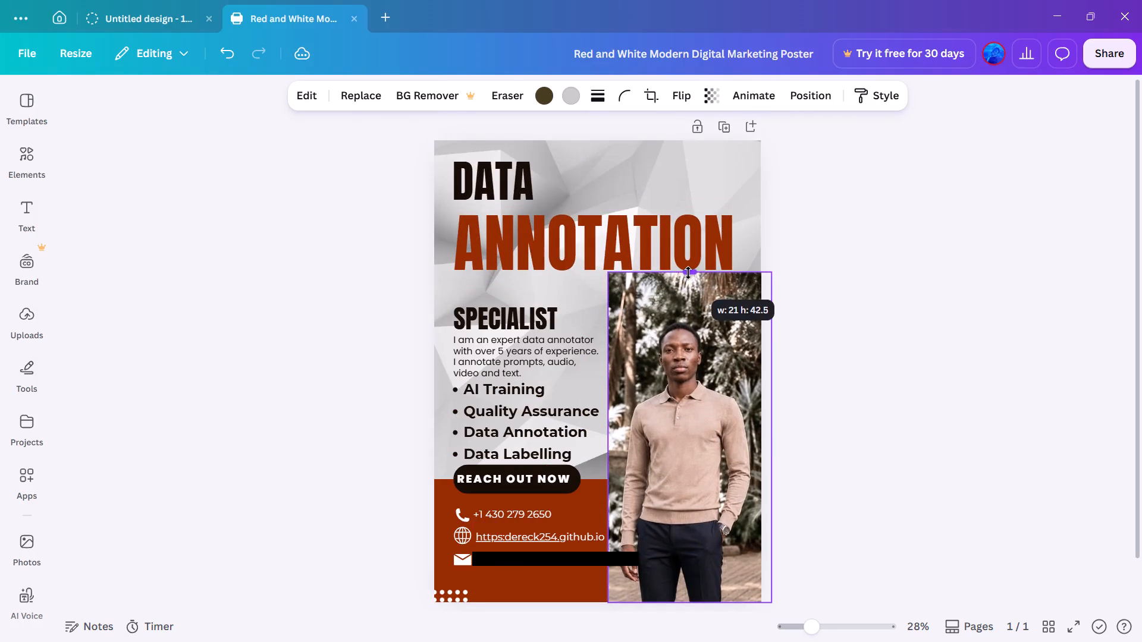
pyautogui.moveTo(688, 273); pyautogui.dragTo(688, 272)
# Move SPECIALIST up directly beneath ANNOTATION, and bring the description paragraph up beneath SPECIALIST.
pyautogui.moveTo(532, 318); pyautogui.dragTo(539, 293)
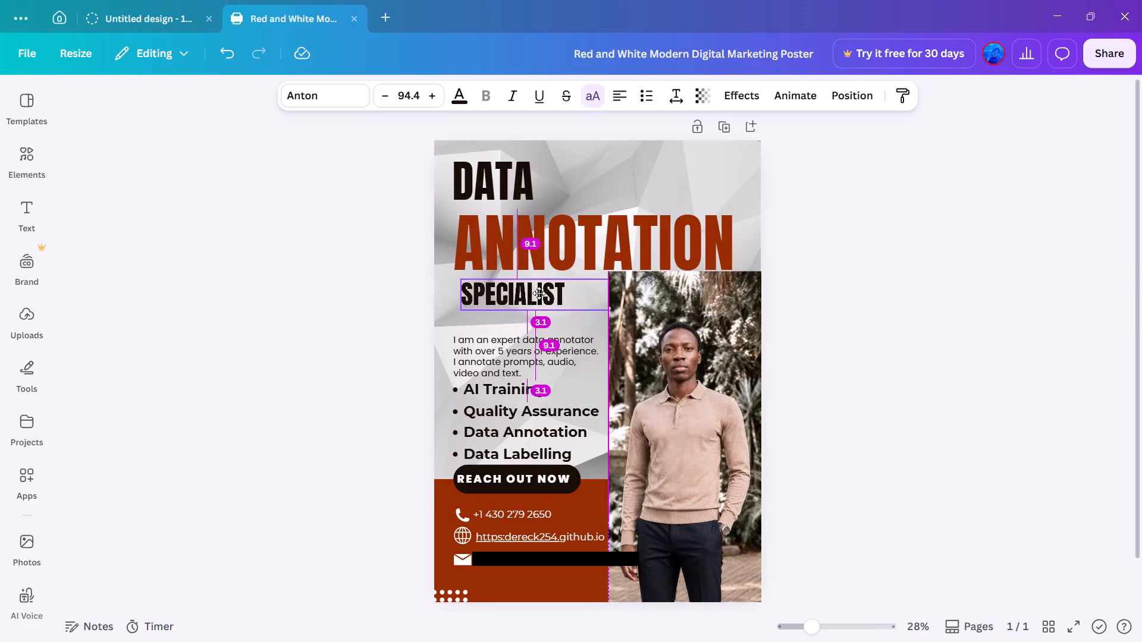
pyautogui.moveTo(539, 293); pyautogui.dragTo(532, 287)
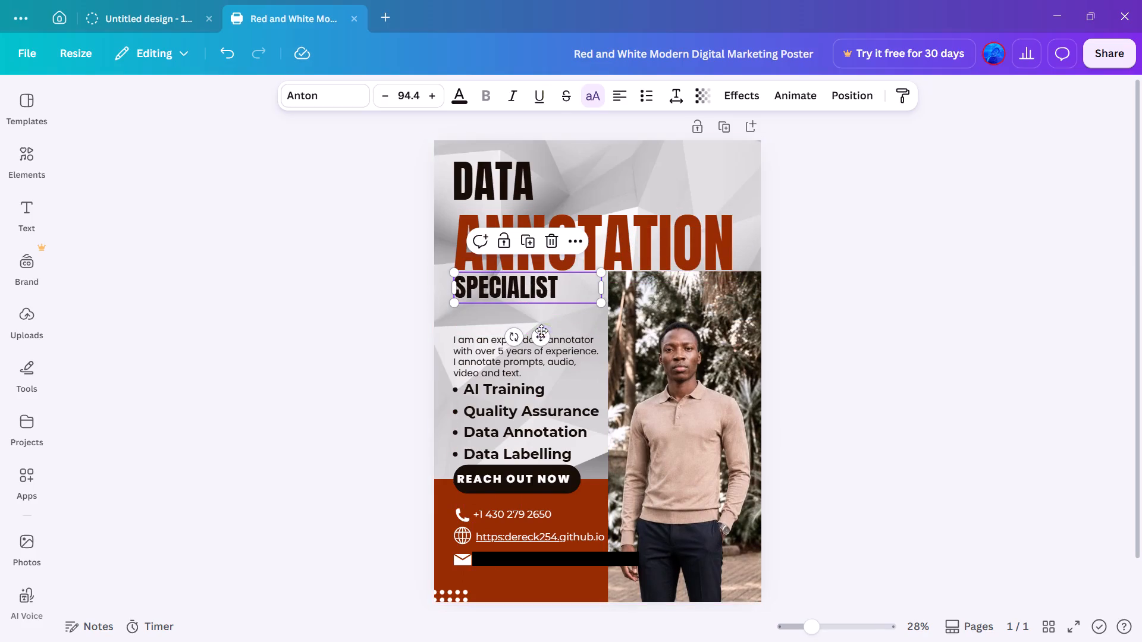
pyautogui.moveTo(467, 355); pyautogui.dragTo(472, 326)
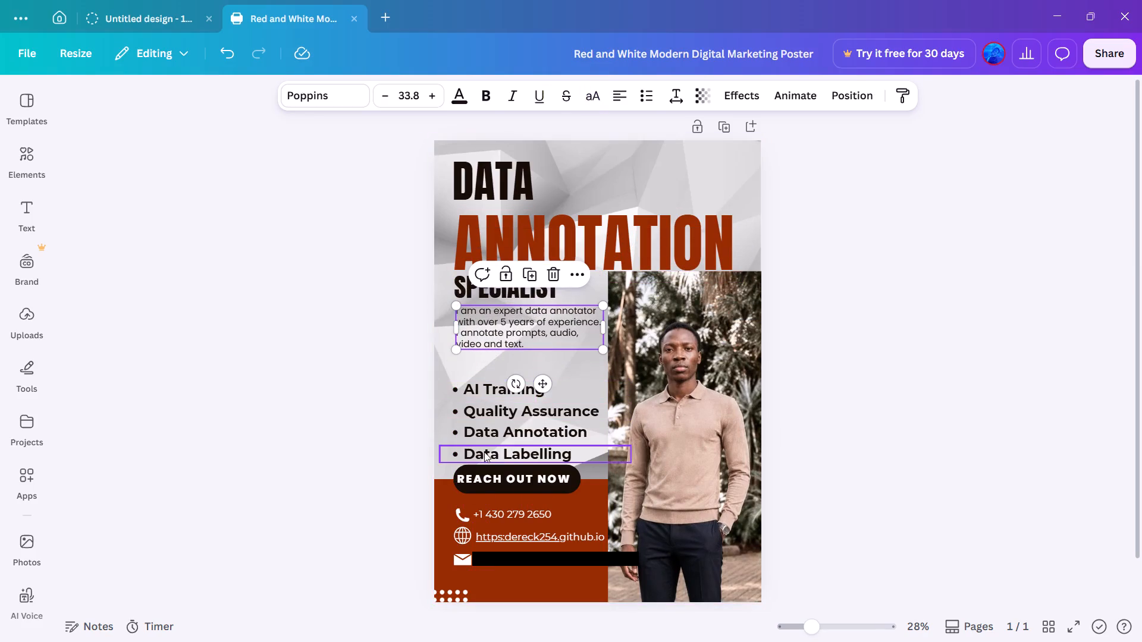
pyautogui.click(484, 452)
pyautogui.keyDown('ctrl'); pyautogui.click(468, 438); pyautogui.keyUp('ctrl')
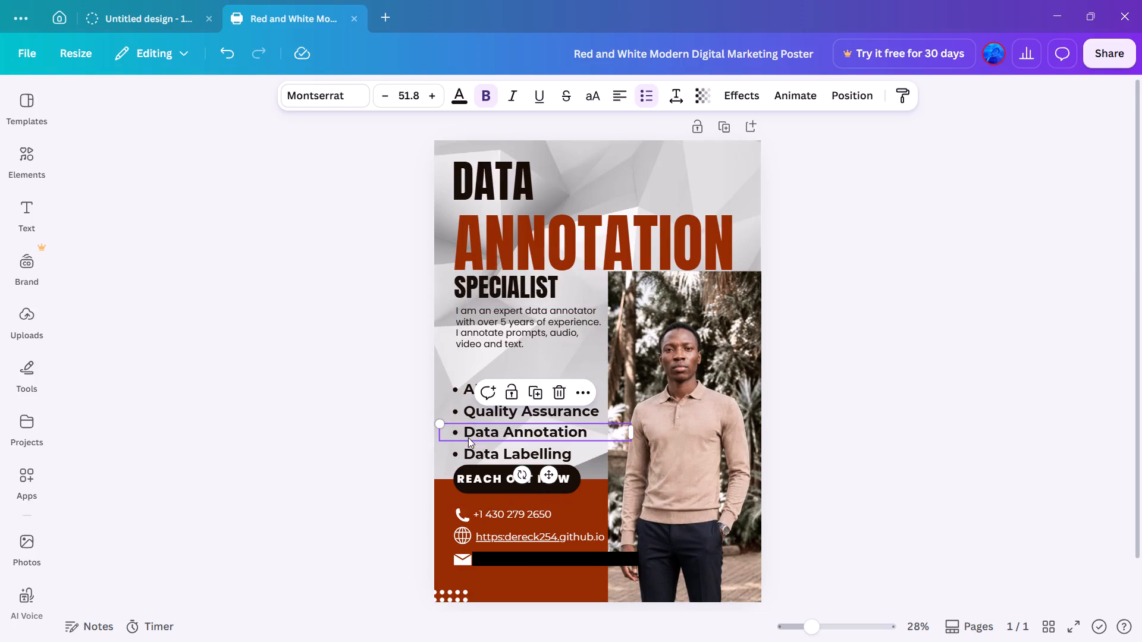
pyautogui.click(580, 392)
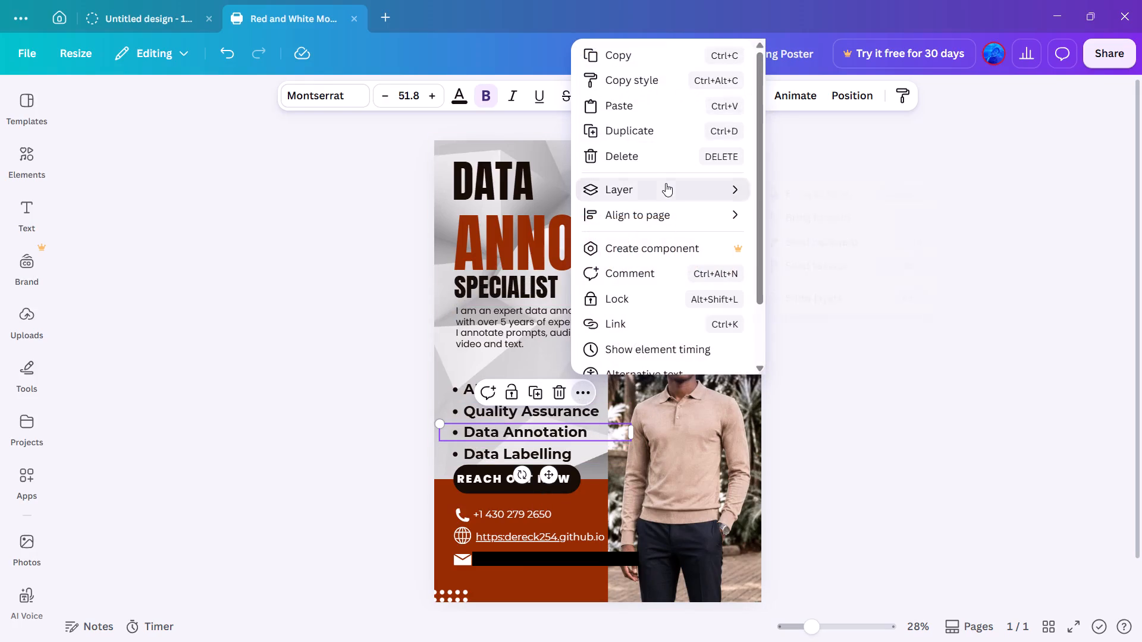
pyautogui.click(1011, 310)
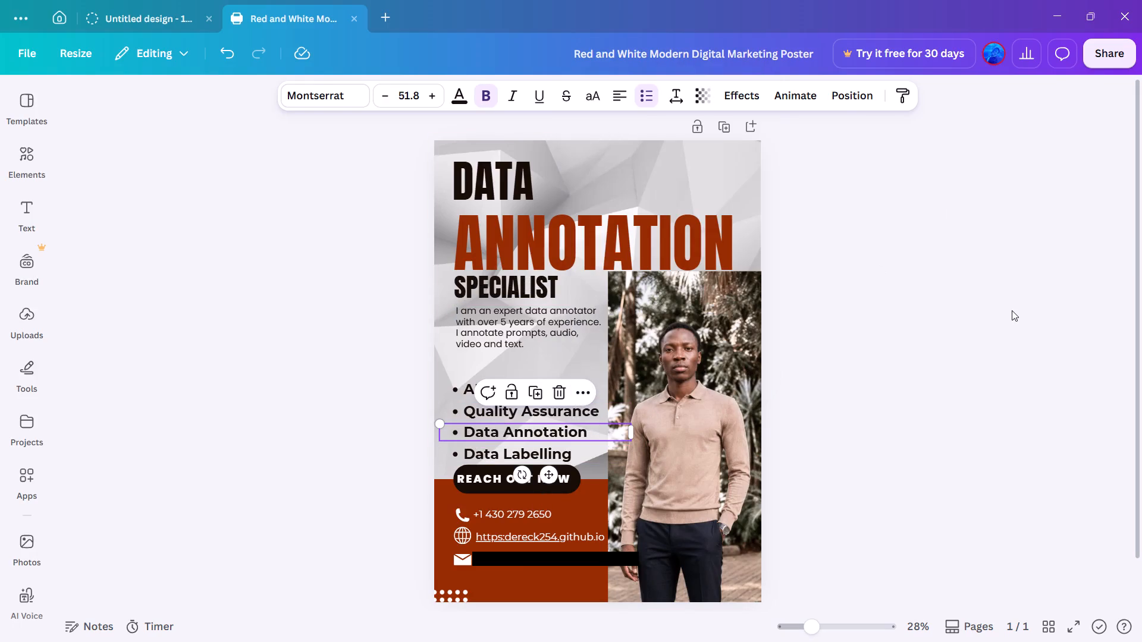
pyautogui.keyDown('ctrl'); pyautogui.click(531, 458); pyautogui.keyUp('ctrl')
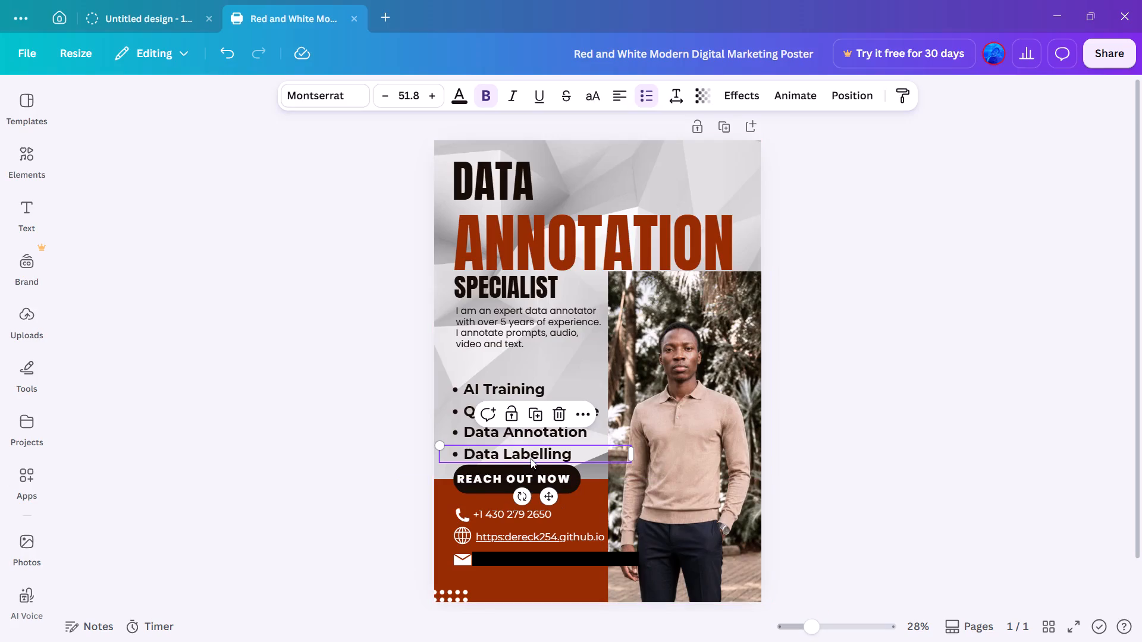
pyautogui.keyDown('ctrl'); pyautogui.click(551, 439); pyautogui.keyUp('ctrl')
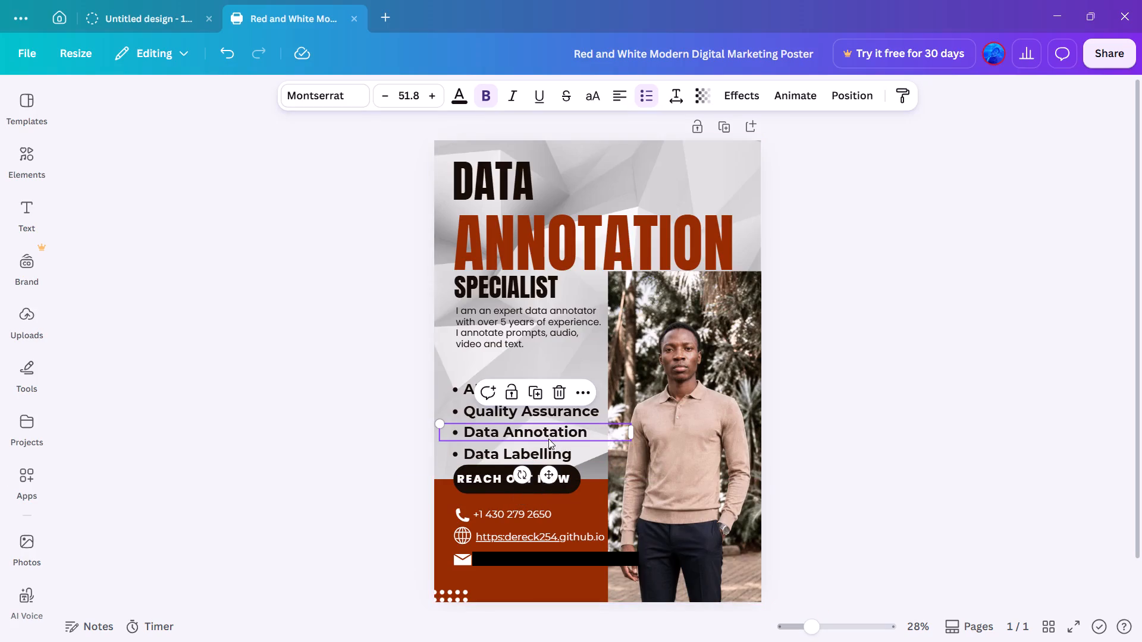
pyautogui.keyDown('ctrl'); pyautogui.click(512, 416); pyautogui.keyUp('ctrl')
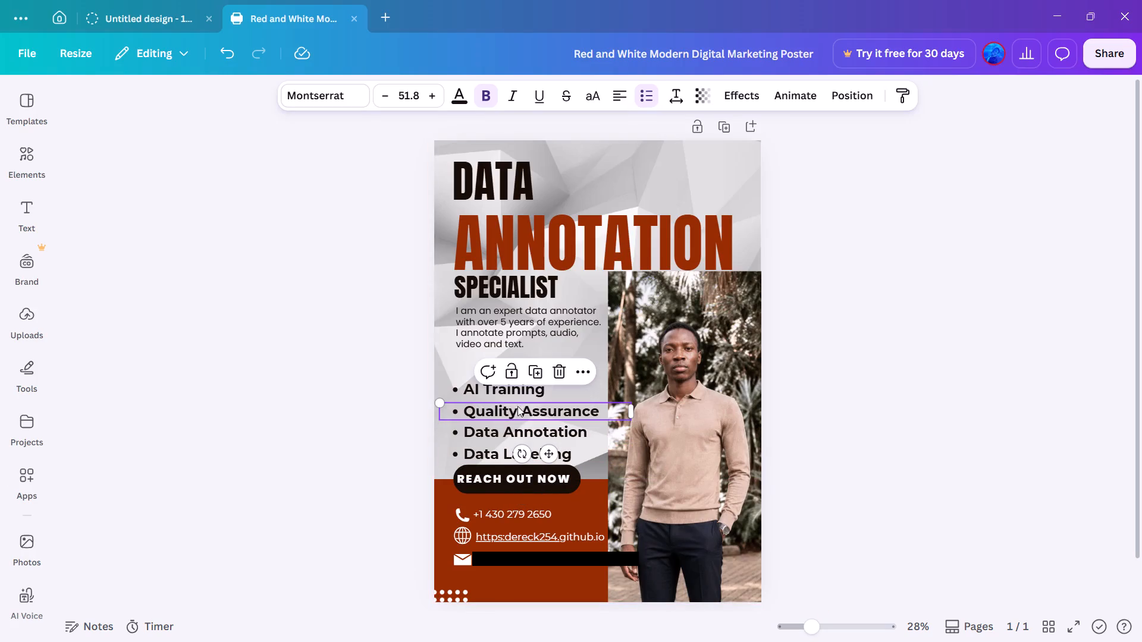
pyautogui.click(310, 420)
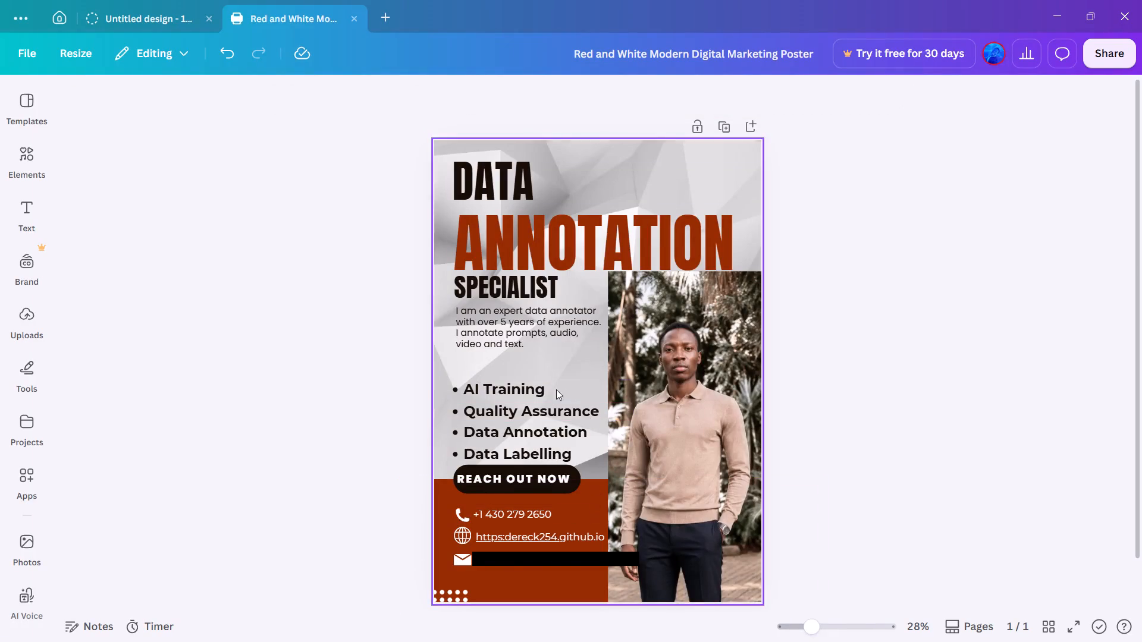
# Undo the upward moves of the description paragraph, SPECIALIST and ANNOTATION, along with the man's photo extension.
pyautogui.hotkey('ctrl', 'z')
pyautogui.hotkey('ctrl', 'z')
pyautogui.hotkey('ctrl', 'z')
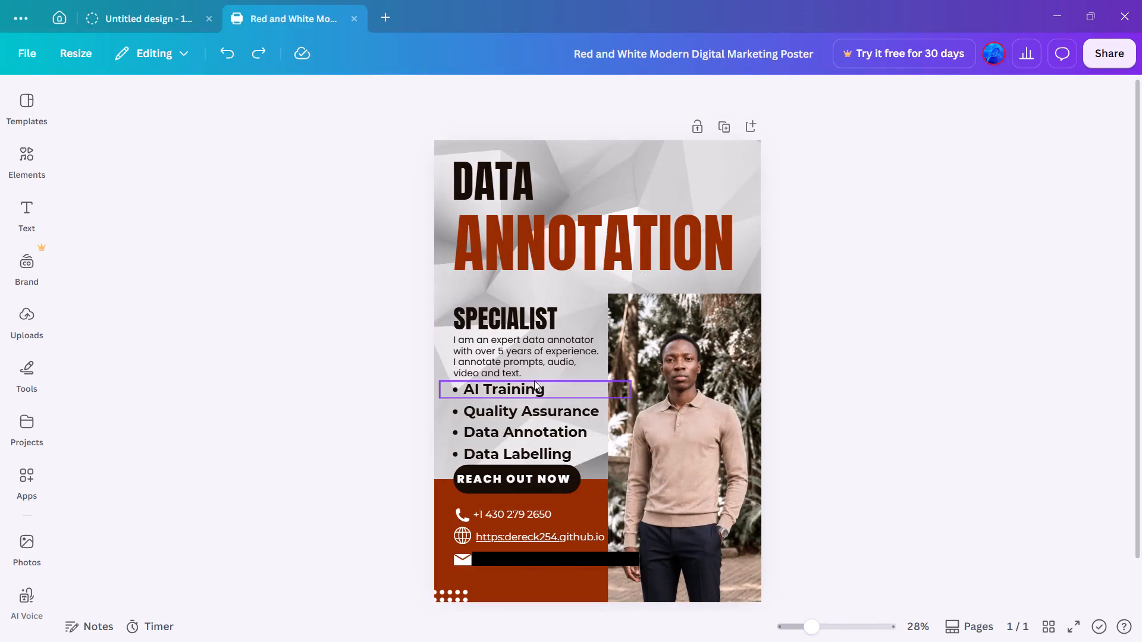
pyautogui.hotkey('ctrl', 'z')
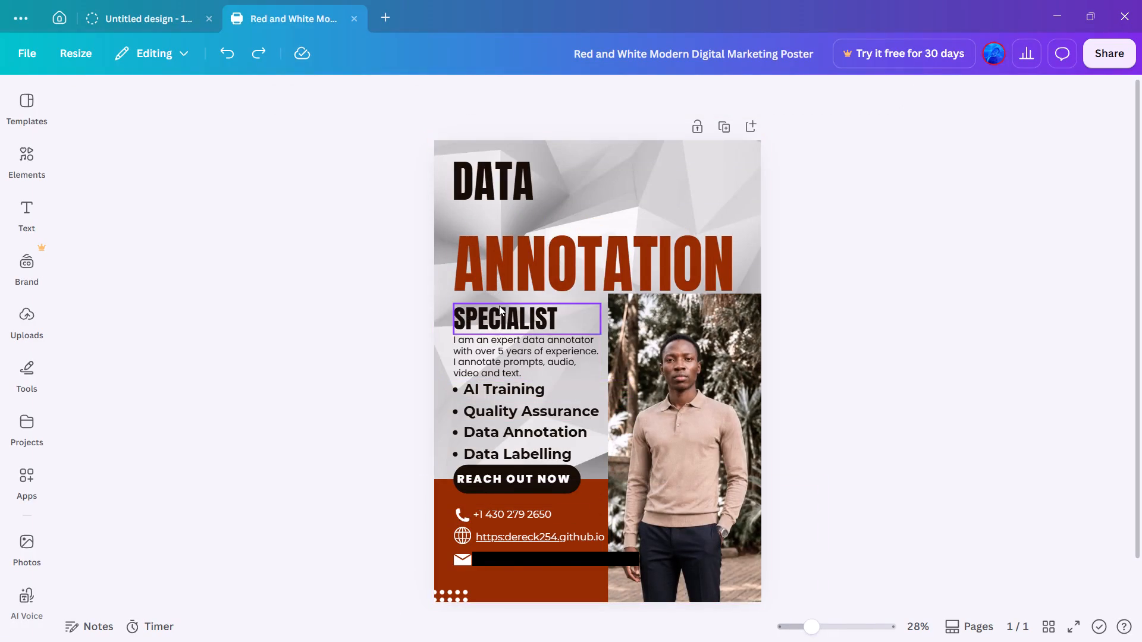
# Enlarge the DATA heading to font size 189 and position it just above ANNOTATION.
pyautogui.moveTo(490, 179); pyautogui.dragTo(494, 194)
pyautogui.moveTo(583, 222); pyautogui.dragTo(595, 231)
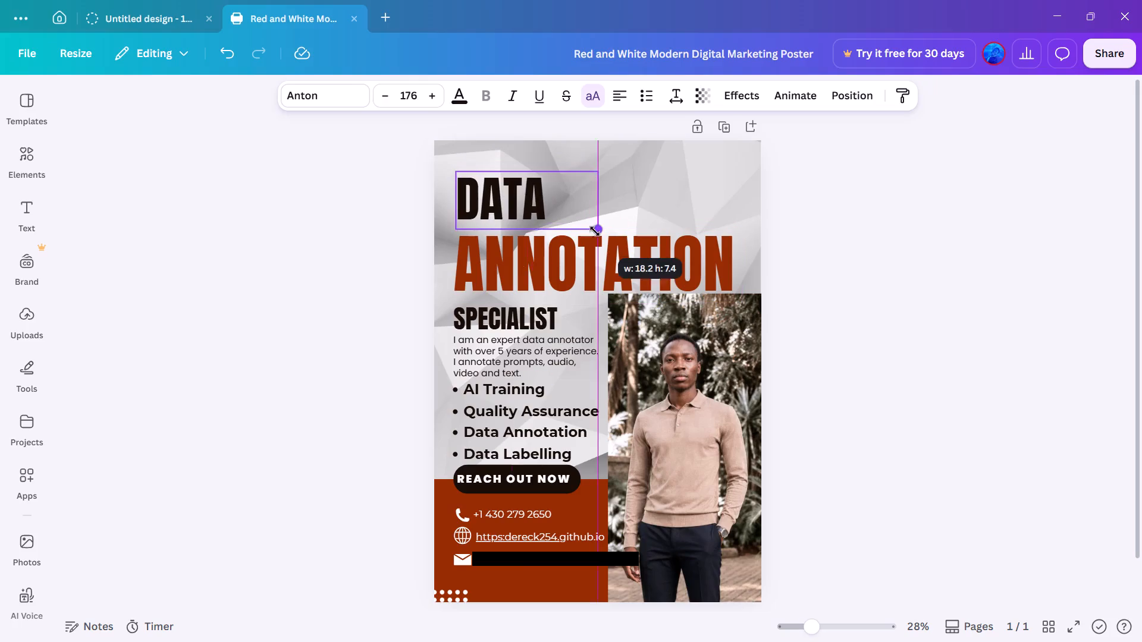
pyautogui.moveTo(595, 231); pyautogui.dragTo(603, 238)
pyautogui.moveTo(528, 206); pyautogui.dragTo(526, 201)
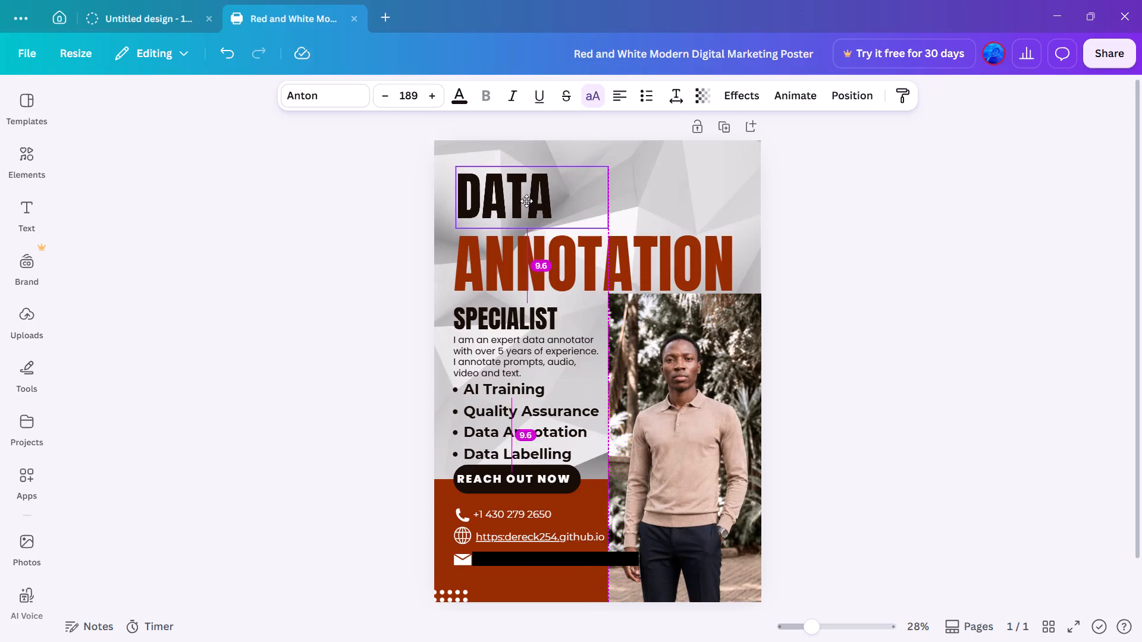
pyautogui.moveTo(526, 201); pyautogui.dragTo(532, 195)
# Move the ANNOTATION heading up slightly, closer to DATA and keeping its left alignment.
pyautogui.moveTo(601, 276); pyautogui.dragTo(597, 270)
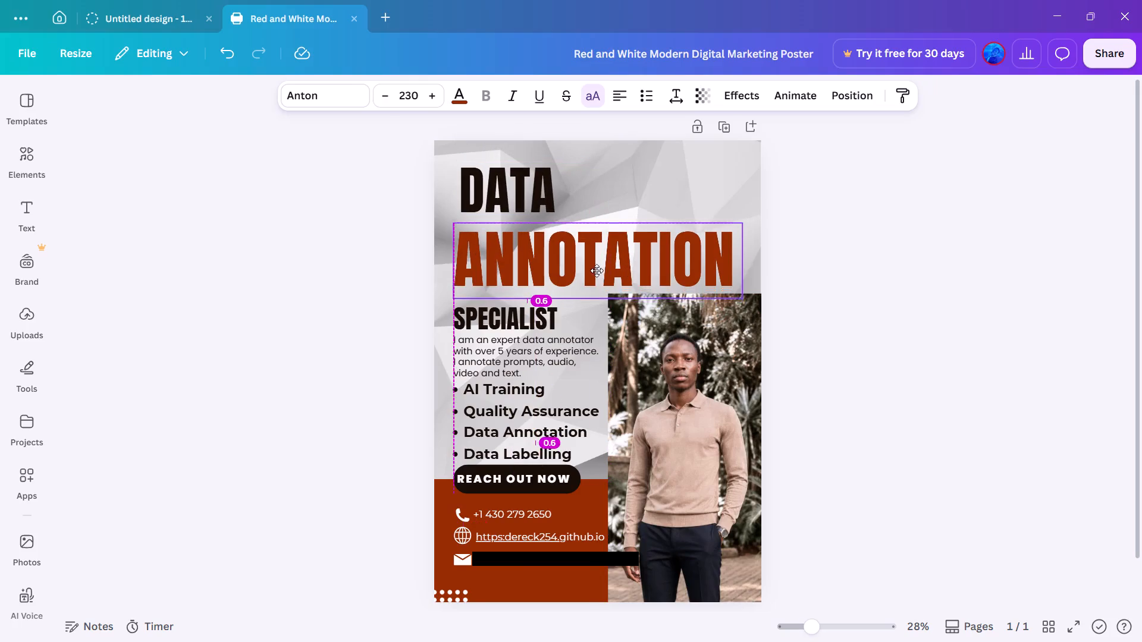
pyautogui.moveTo(597, 270); pyautogui.dragTo(599, 268)
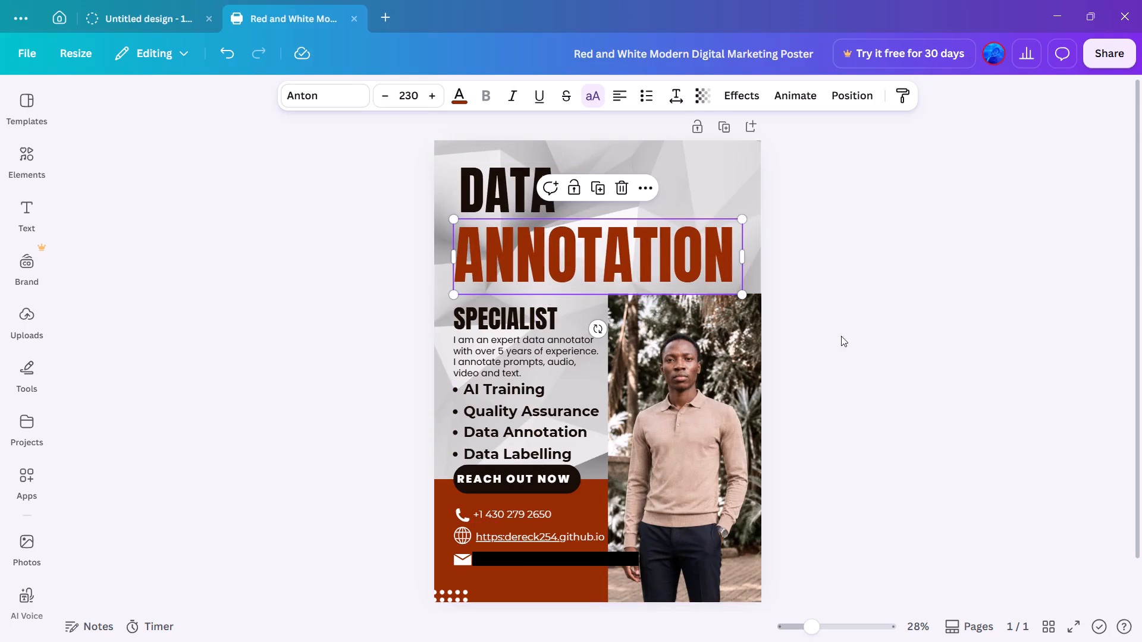
# Enlarge the SPECIALIST text to a font size just over 100 and move it up directly beneath ANNOTATION.
pyautogui.click(503, 320)
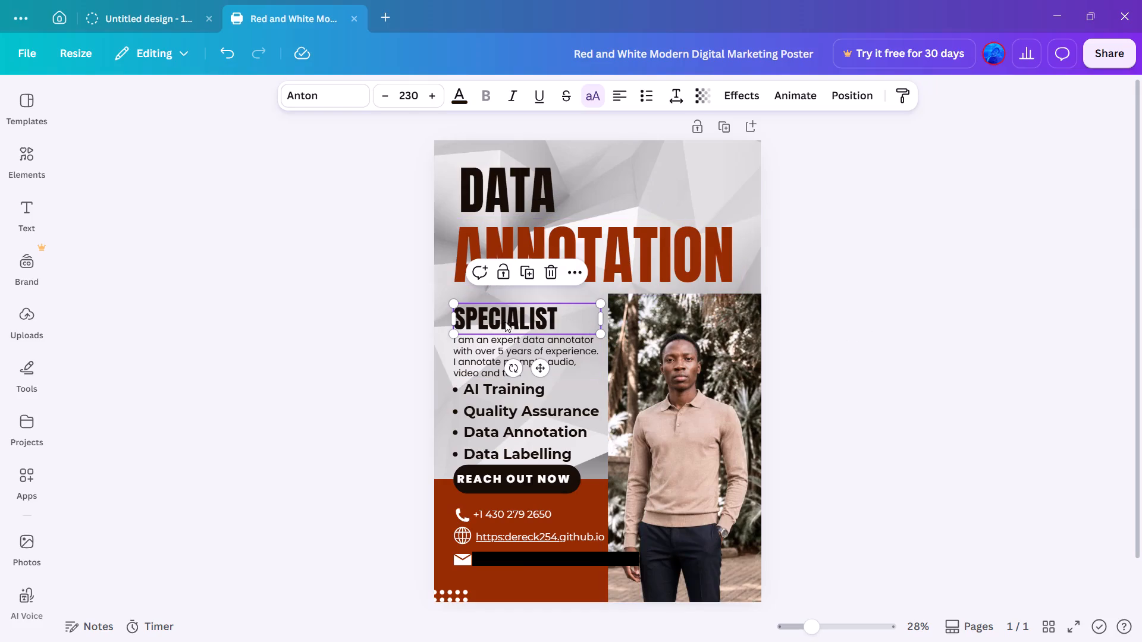
pyautogui.click(462, 100)
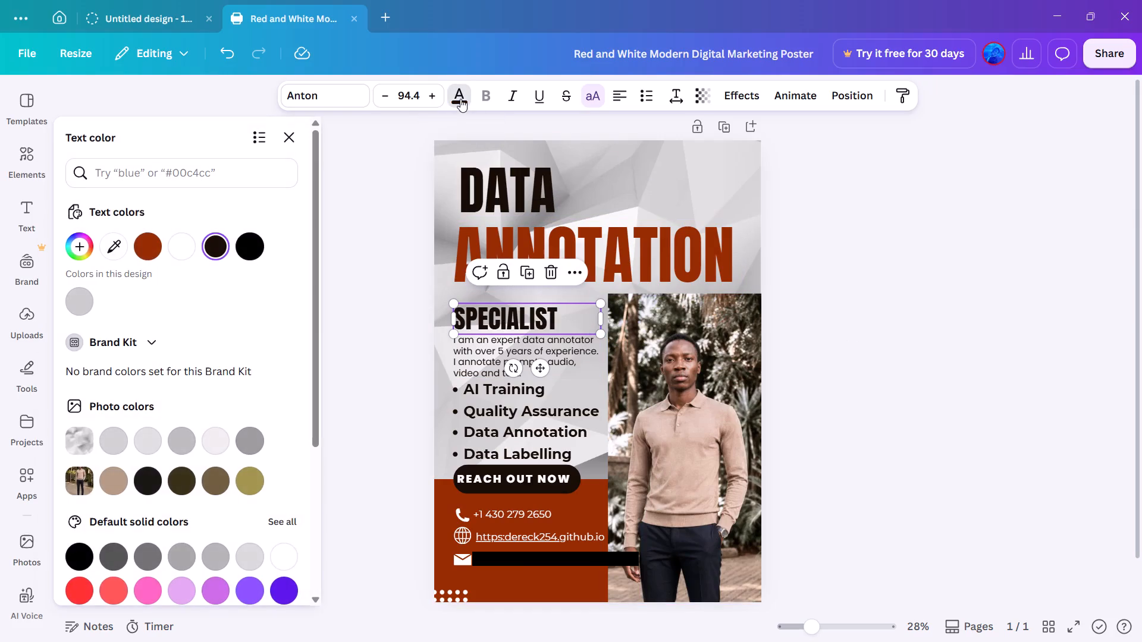
pyautogui.click(460, 99)
pyautogui.click(429, 97)
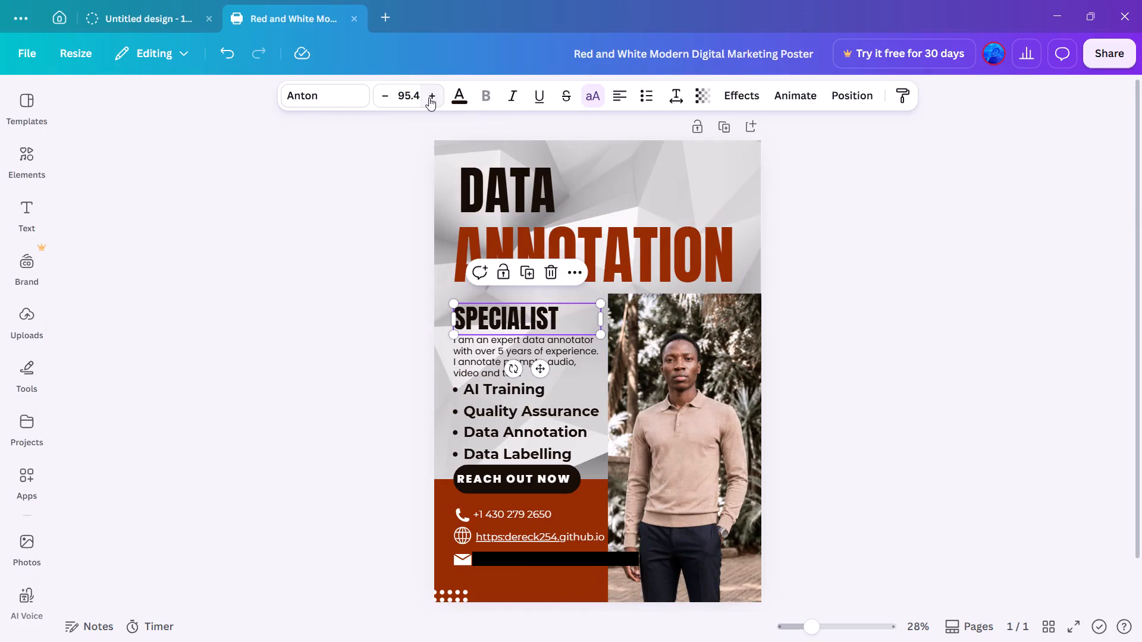
pyautogui.tripleClick(429, 97)
pyautogui.click(429, 97)
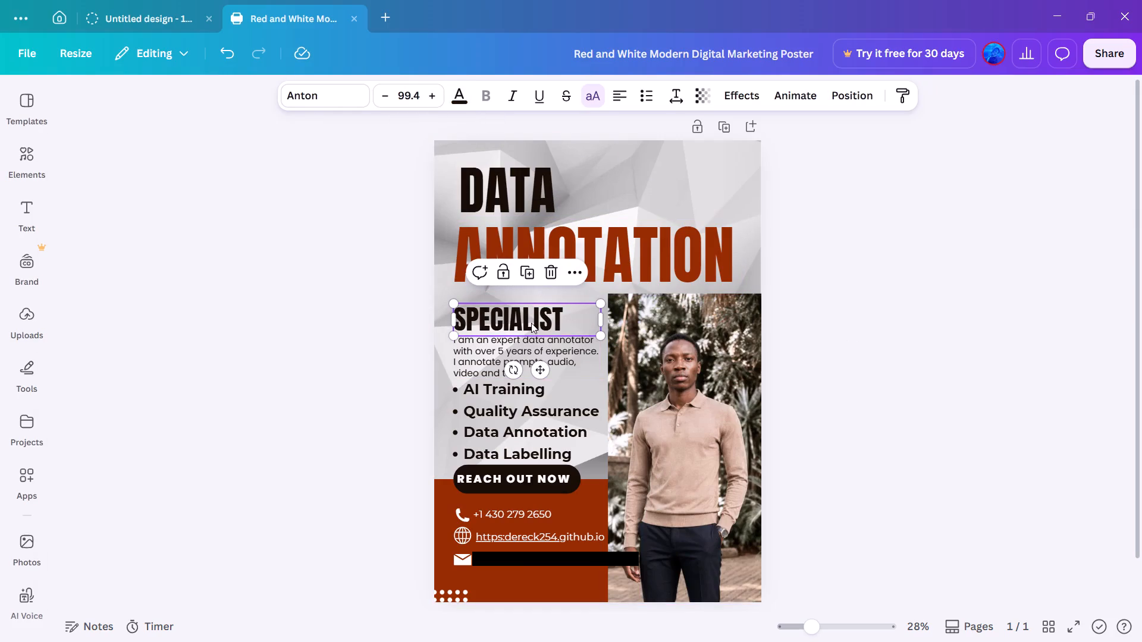
pyautogui.moveTo(531, 323); pyautogui.dragTo(531, 309)
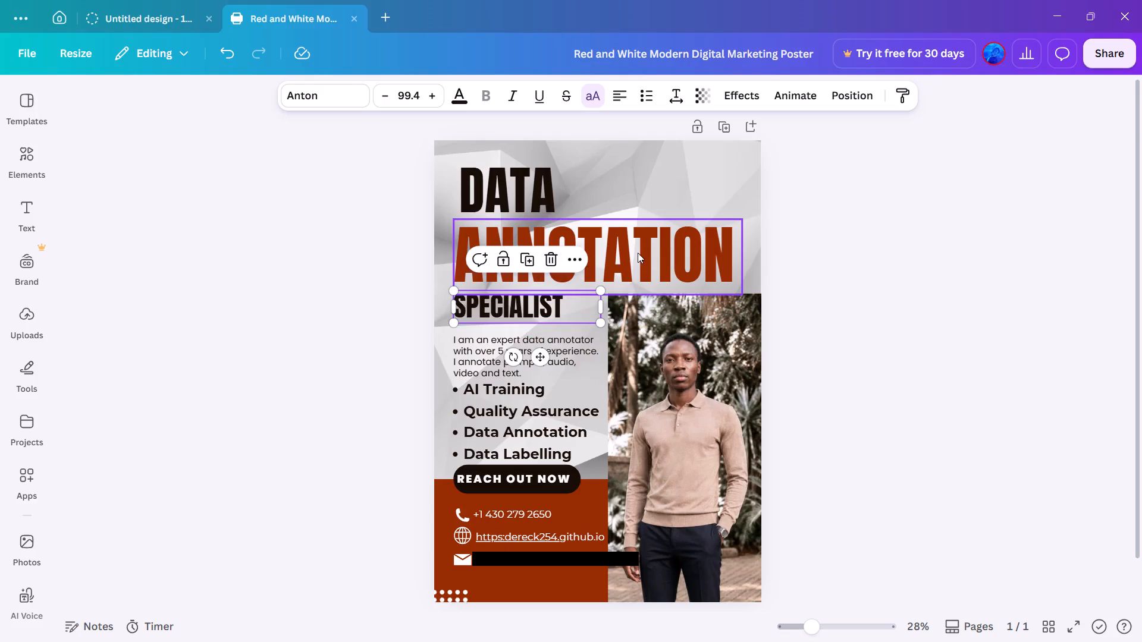
pyautogui.doubleClick(429, 94)
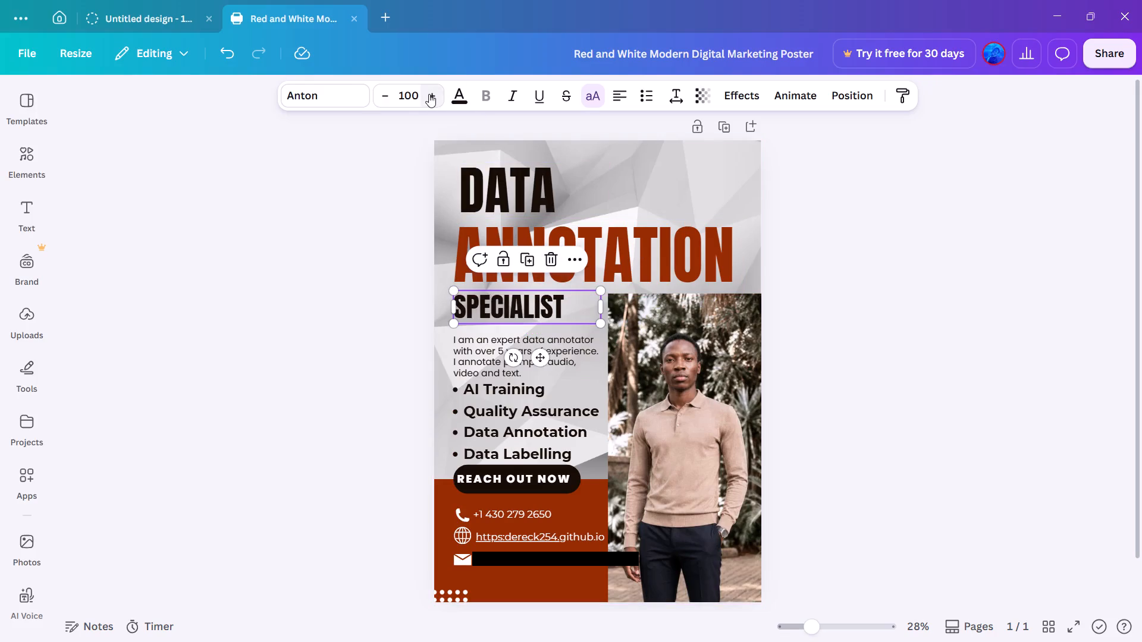
pyautogui.click(429, 94)
# Increase the ANNOTATION heading's font size to 238 and widen its text box to fit the word on one line.
pyautogui.click(679, 248)
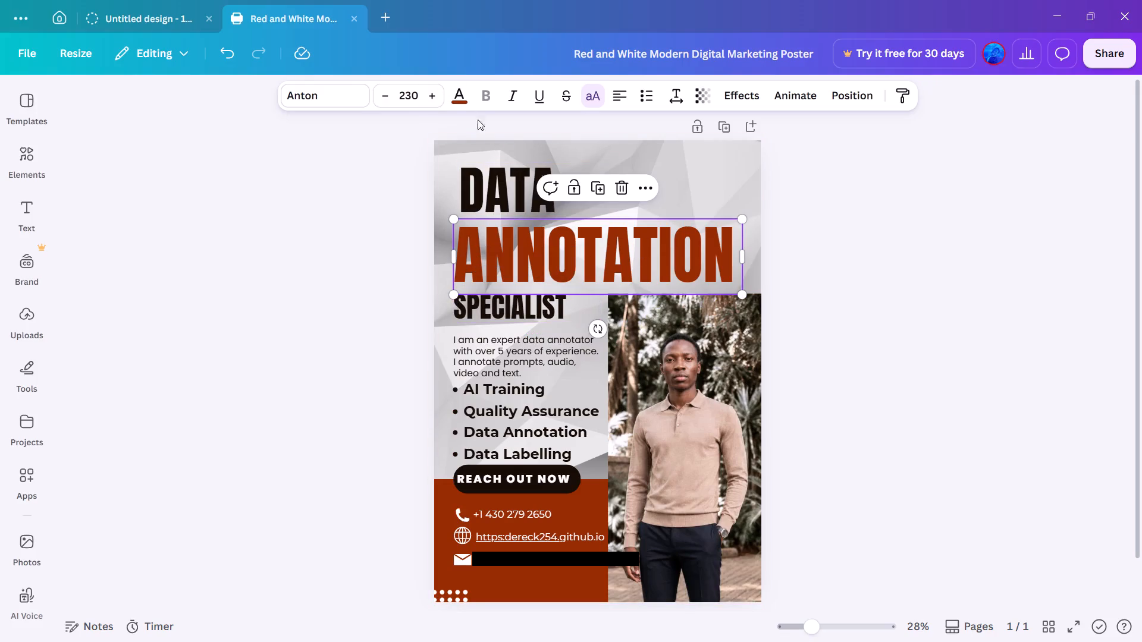
pyautogui.tripleClick(431, 95)
pyautogui.tripleClick(431, 95)
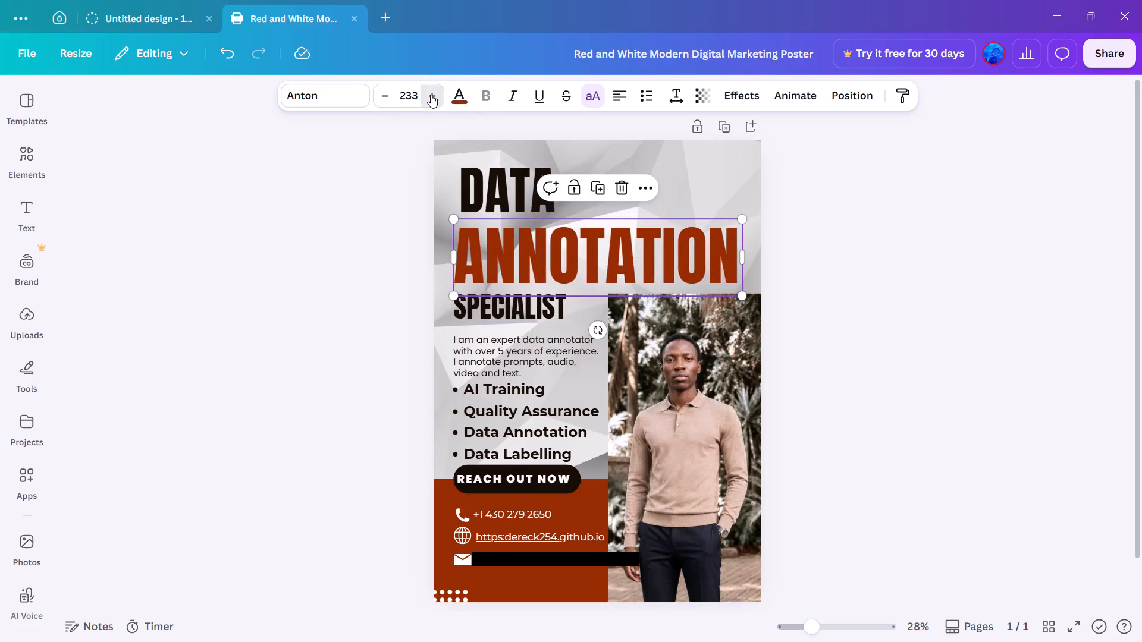
pyautogui.doubleClick(431, 95)
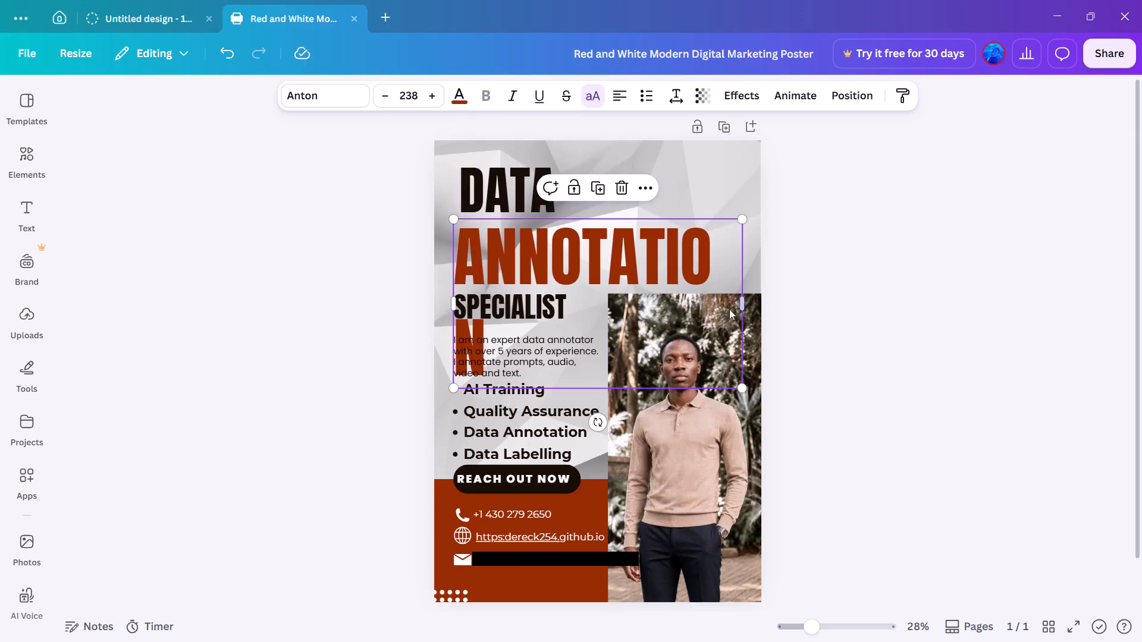
pyautogui.moveTo(743, 307); pyautogui.dragTo(752, 306)
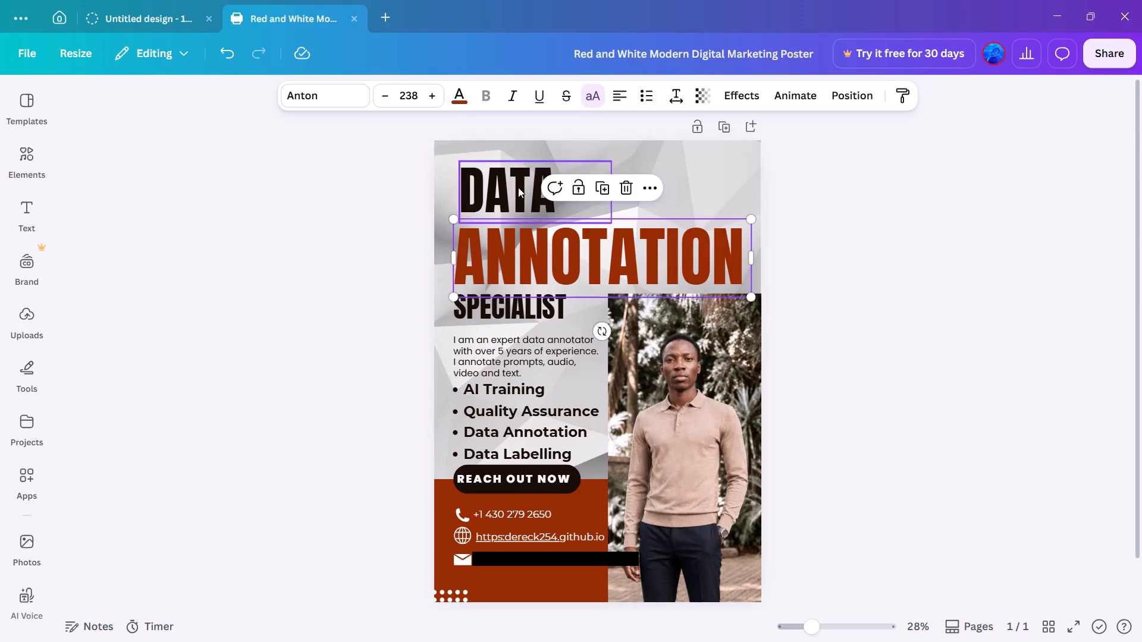
# Move the DATA heading slightly up and left to align with ANNOTATION's left edge.
pyautogui.moveTo(517, 188); pyautogui.dragTo(512, 184)
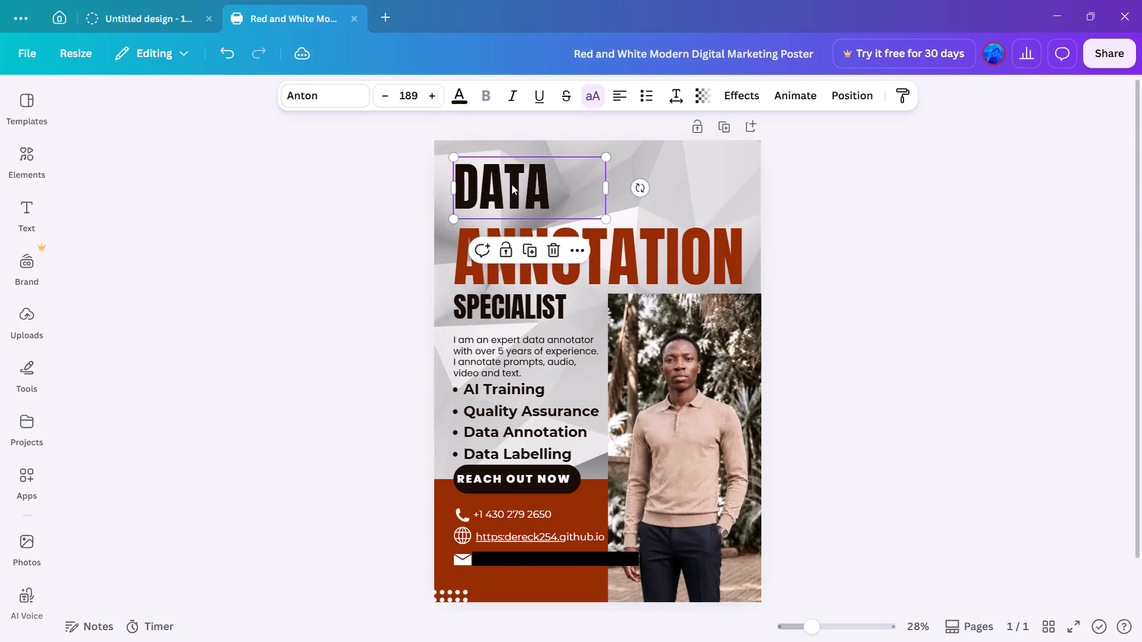
pyautogui.click(939, 342)
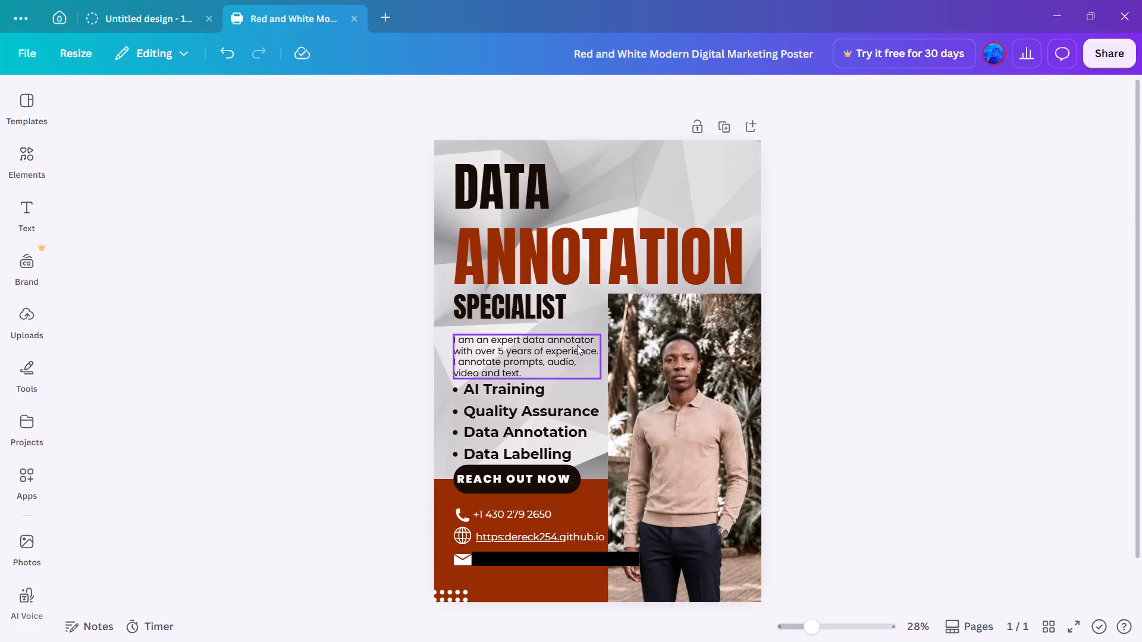
# Move the description paragraph up directly beneath SPECIALIST, aligned with its left edge.
pyautogui.moveTo(538, 342); pyautogui.dragTo(537, 333)
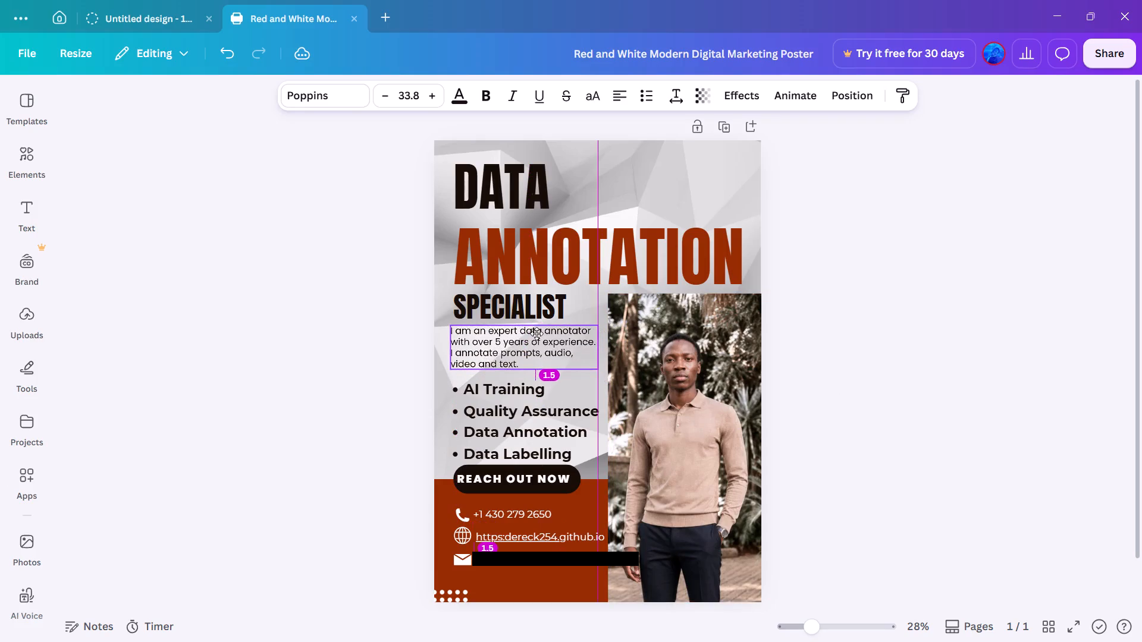
pyautogui.moveTo(537, 333); pyautogui.dragTo(537, 331)
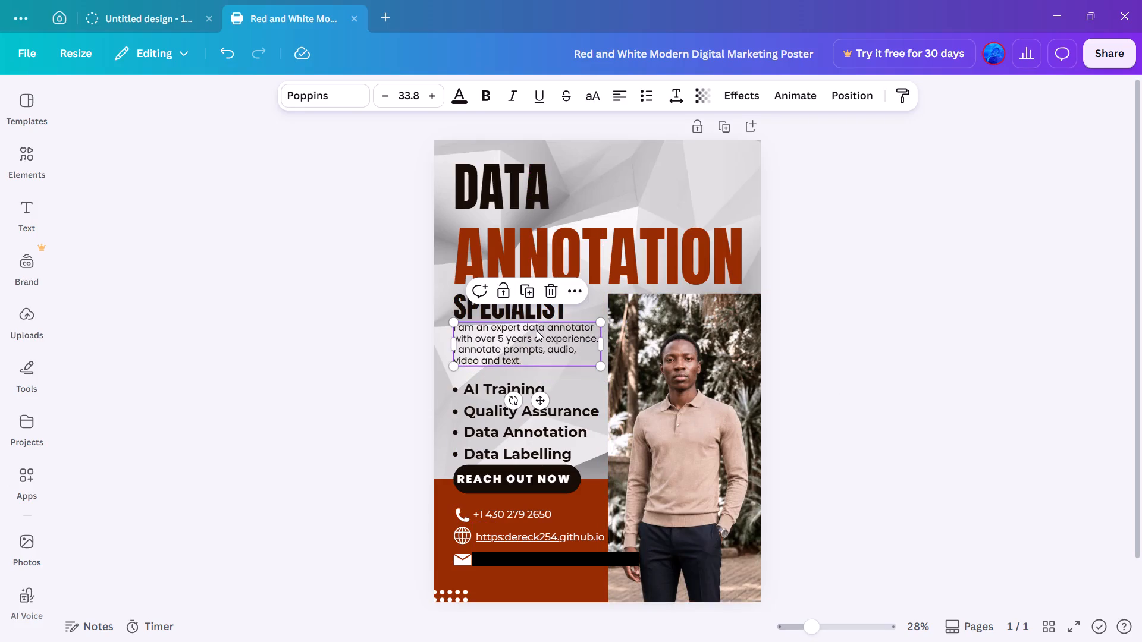
# Enlarge the description paragraph to font size 36.4 and widen its box to the photo's edge so it fits four lines.
pyautogui.click(434, 95)
pyautogui.click(434, 95)
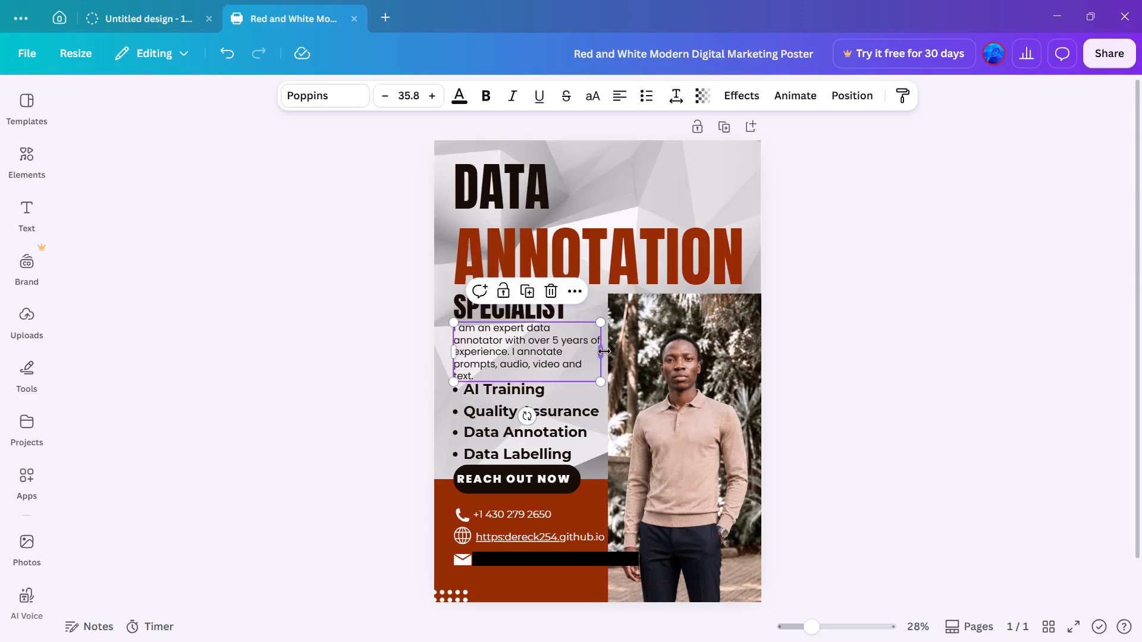
pyautogui.moveTo(604, 351); pyautogui.dragTo(610, 351)
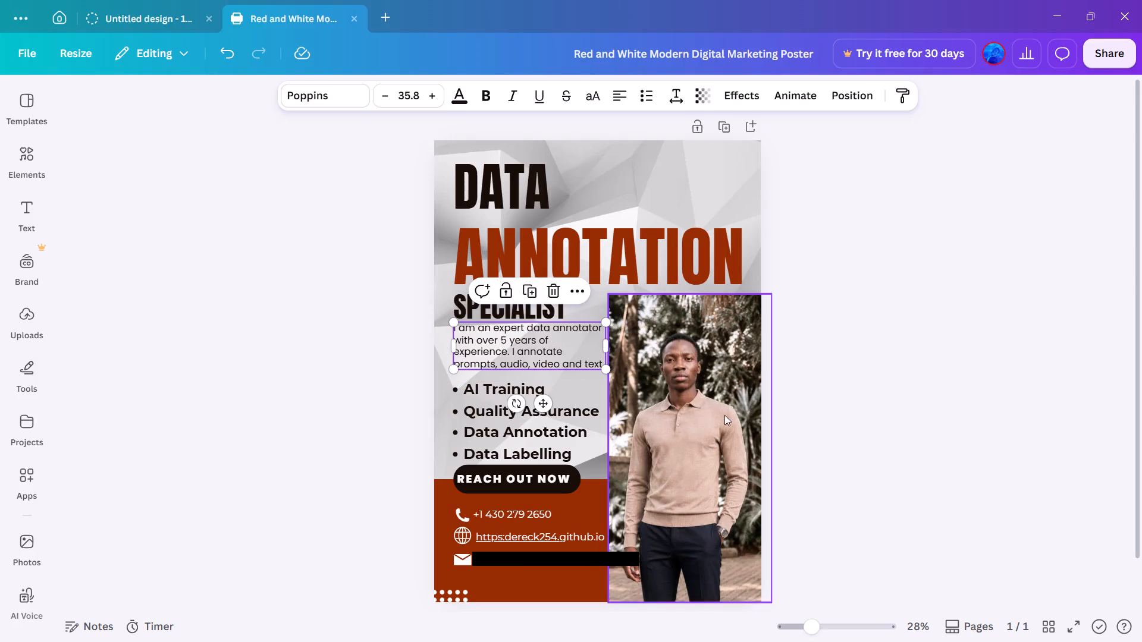
pyautogui.click(450, 370)
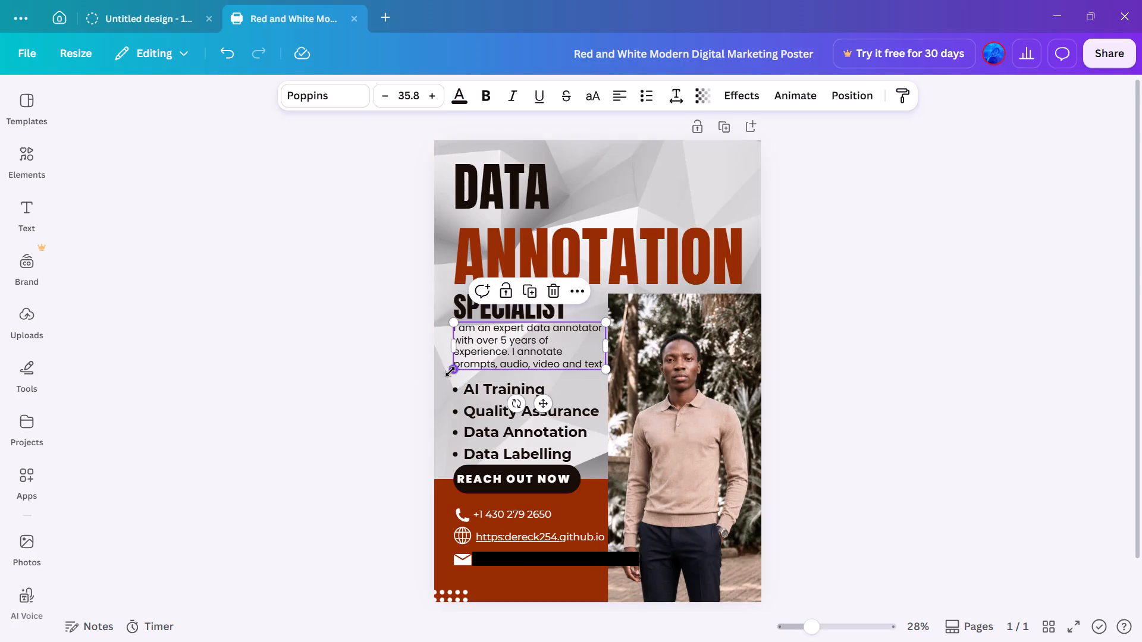
pyautogui.click(1019, 364)
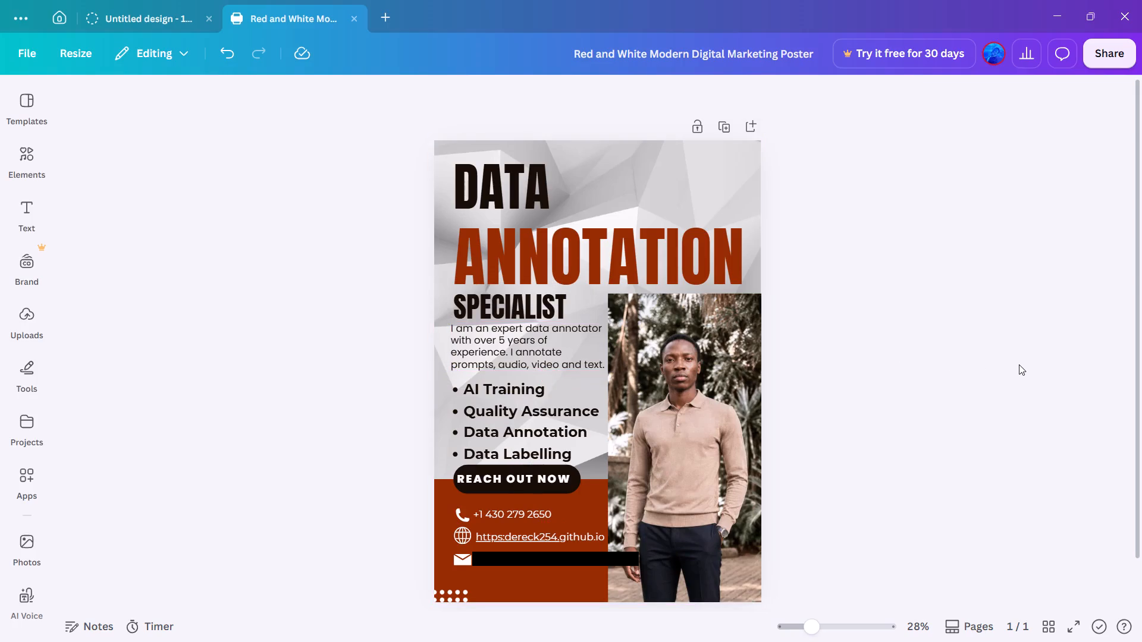
pyautogui.click(540, 339)
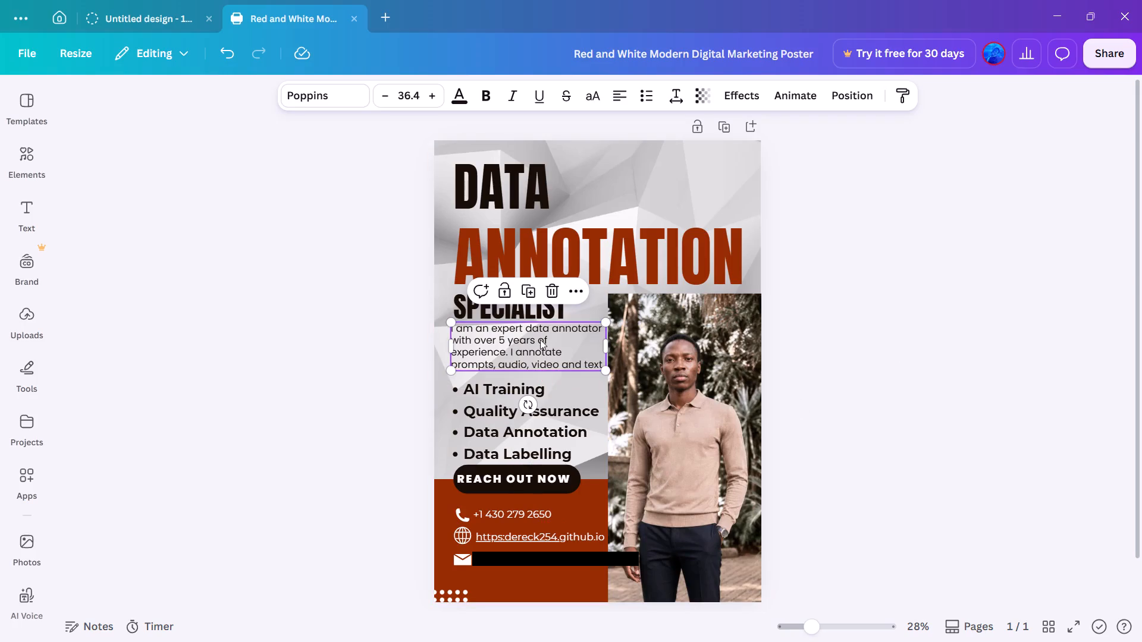
# Nudge the description paragraph down slightly, away from SPECIALIST and just above the AI Training bullet.
pyautogui.press('Down')
pyautogui.press('Down')
pyautogui.press('Down')
pyautogui.press('Down')
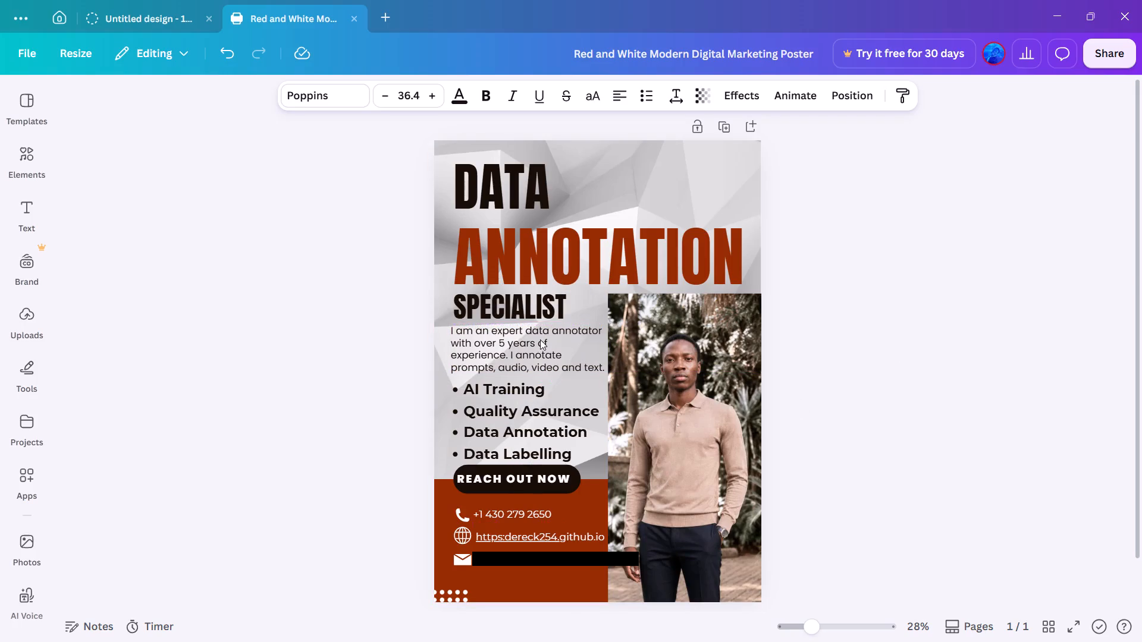
pyautogui.press('Down')
pyautogui.press('Down')
pyautogui.press('Down')
pyautogui.press('Down')
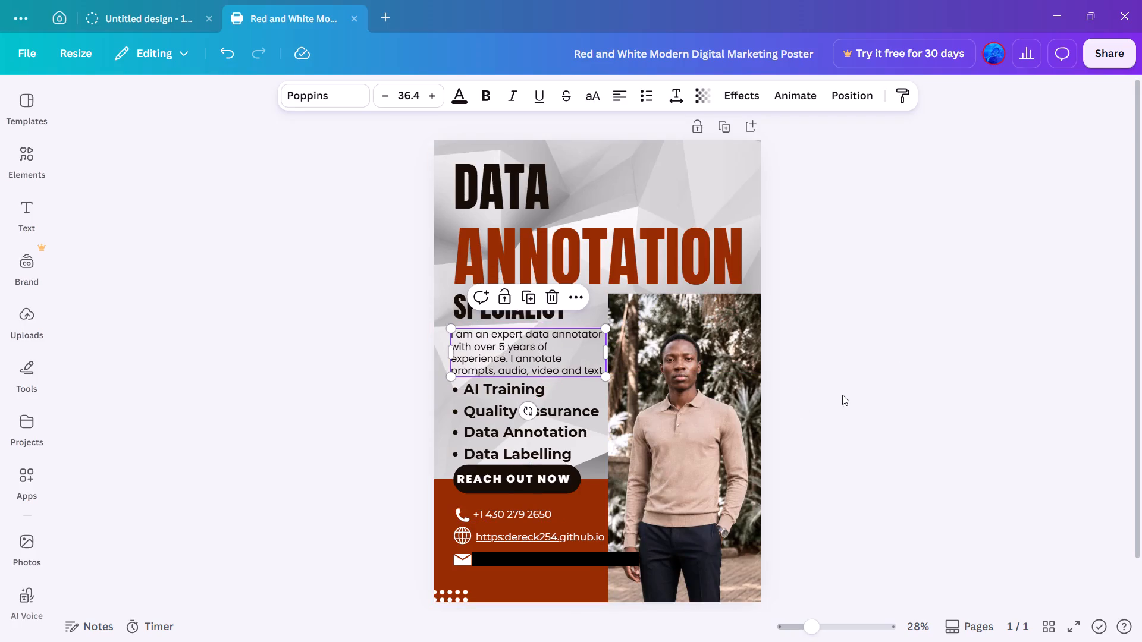
pyautogui.click(910, 394)
# Download the poster as a PNG to the Downloads folder, replacing the existing "dereck annotator" file.
pyautogui.scroll(-3, 886, 428)
pyautogui.scroll(4, 886, 428)
pyautogui.scroll(-3, 886, 428)
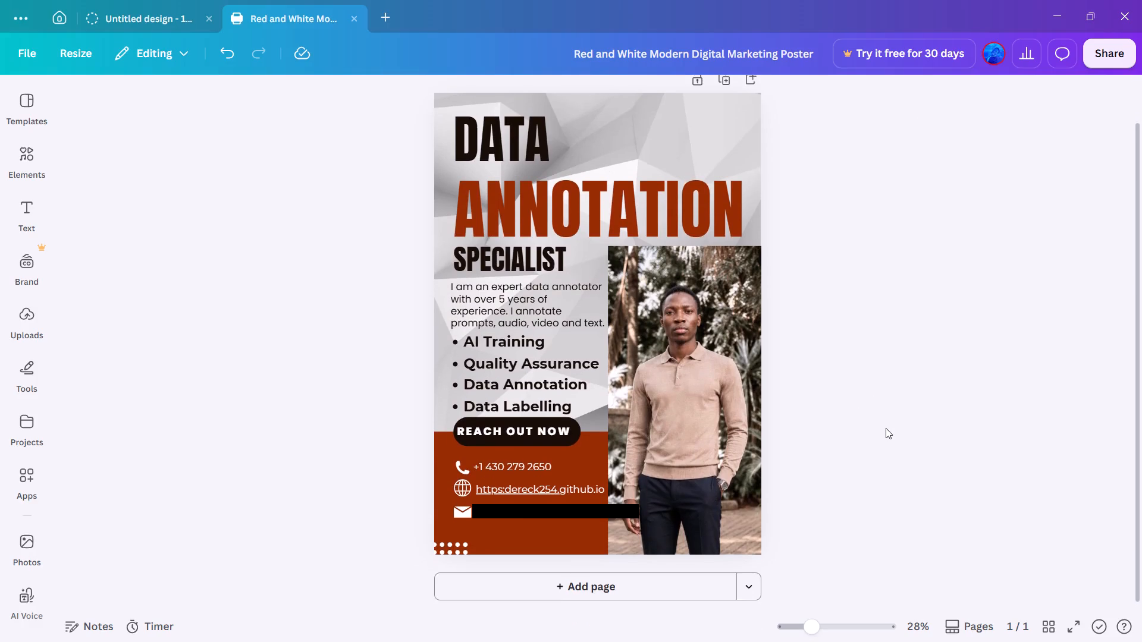
pyautogui.click(1107, 61)
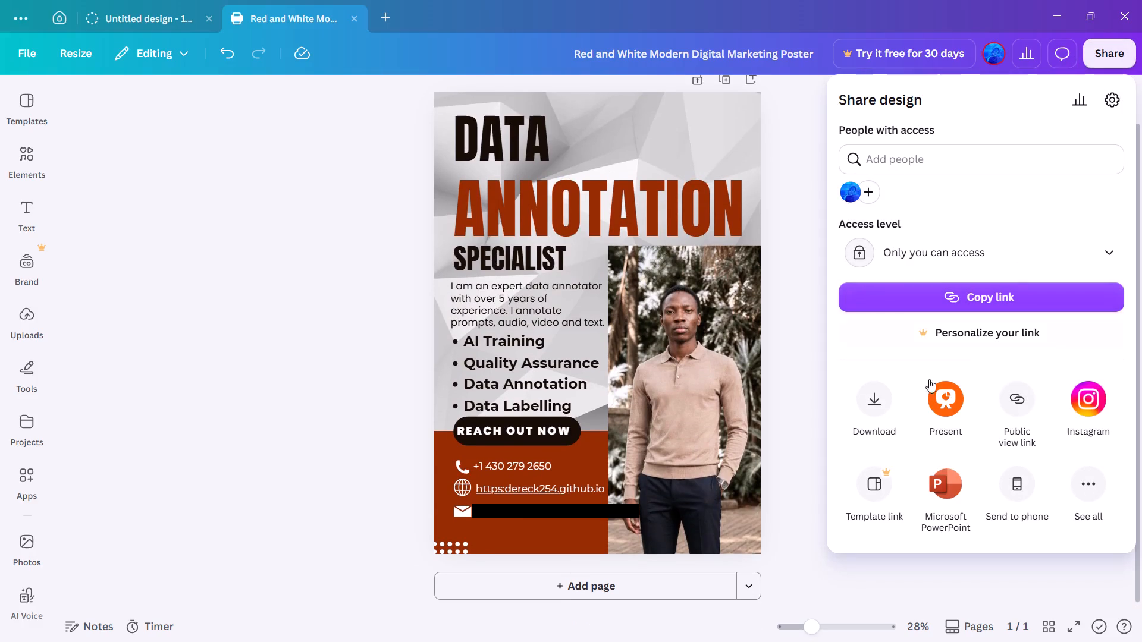
pyautogui.click(873, 411)
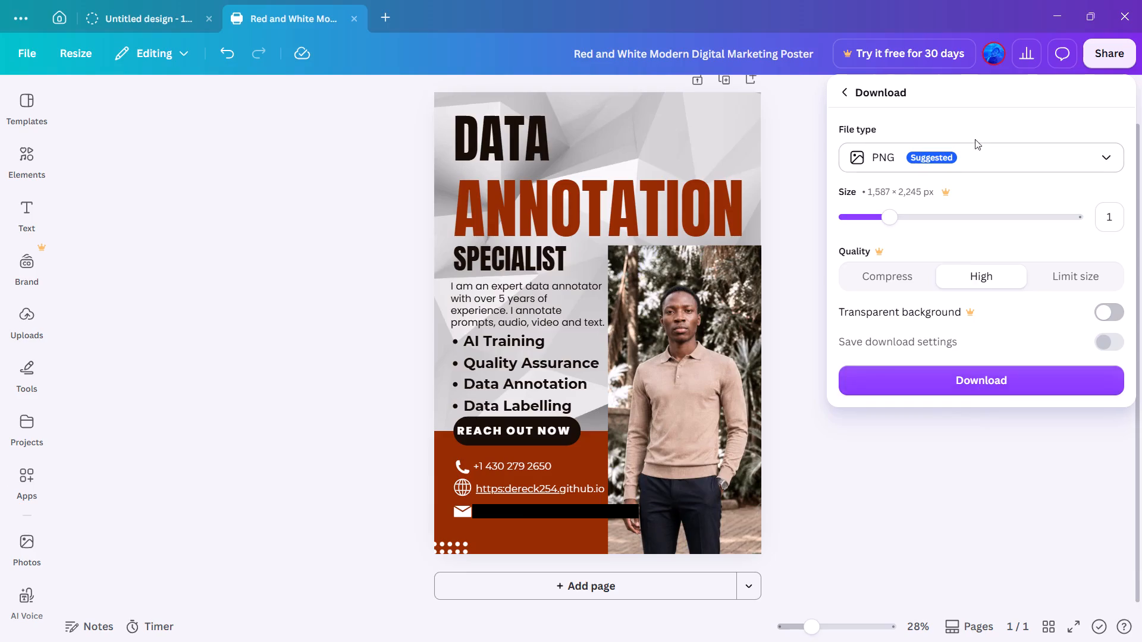
pyautogui.click(981, 155)
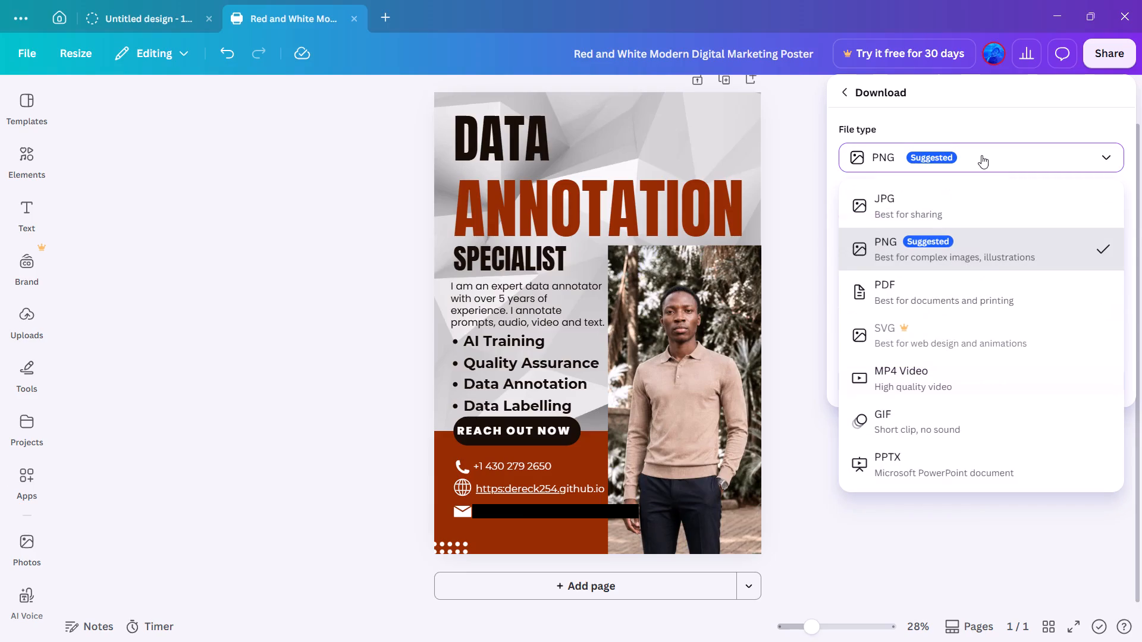
pyautogui.click(981, 156)
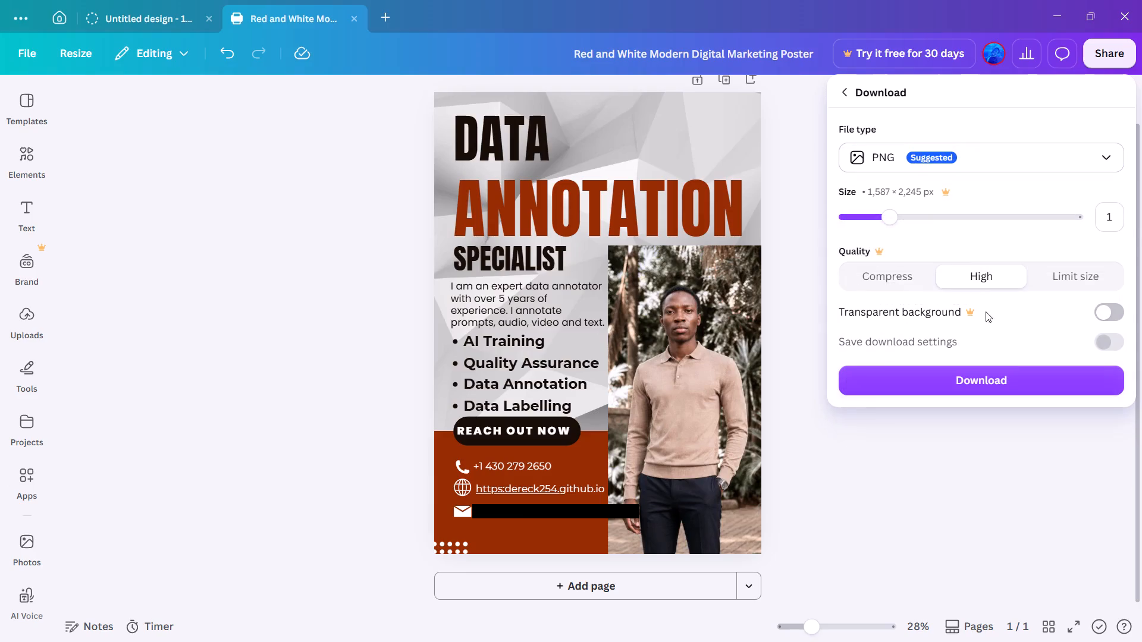
pyautogui.click(1009, 382)
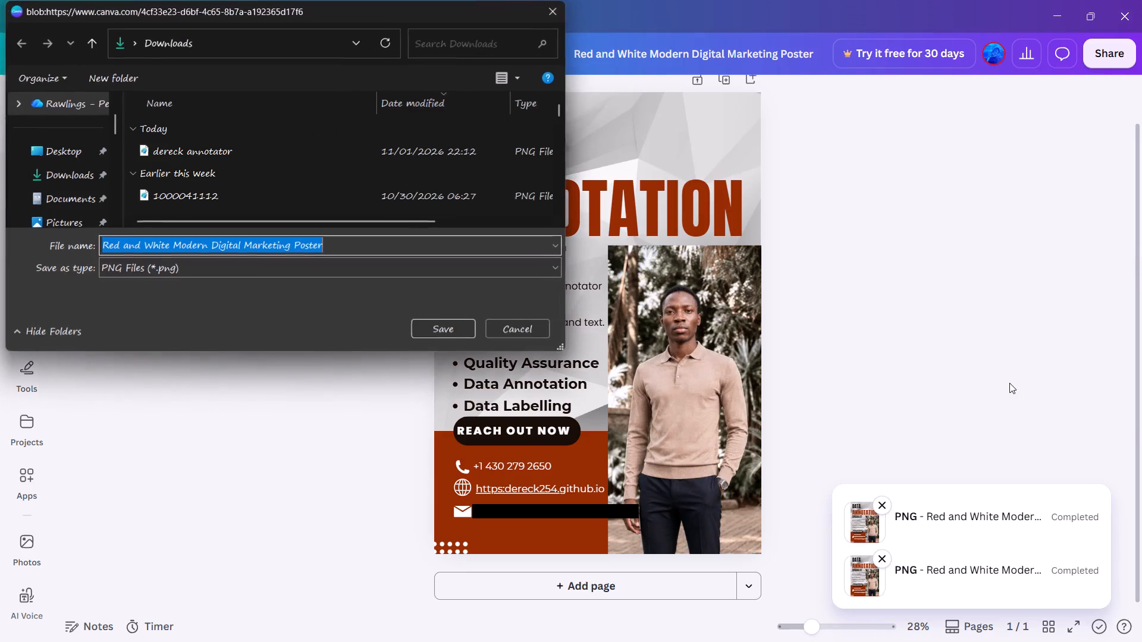
pyautogui.click(162, 143)
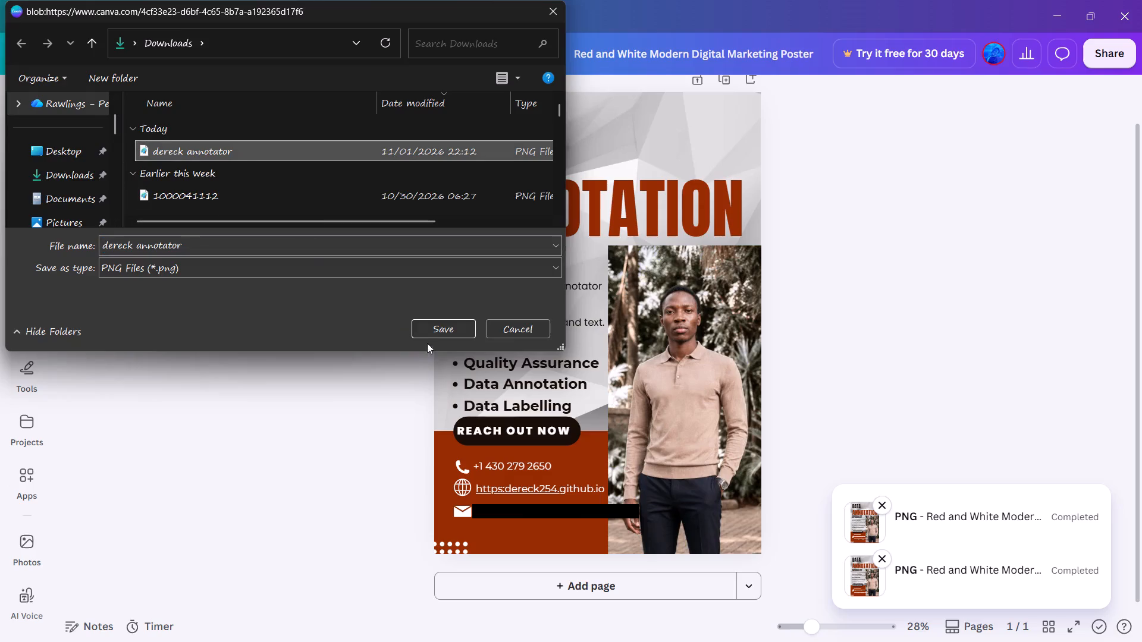
pyautogui.click(451, 328)
pyautogui.click(598, 338)
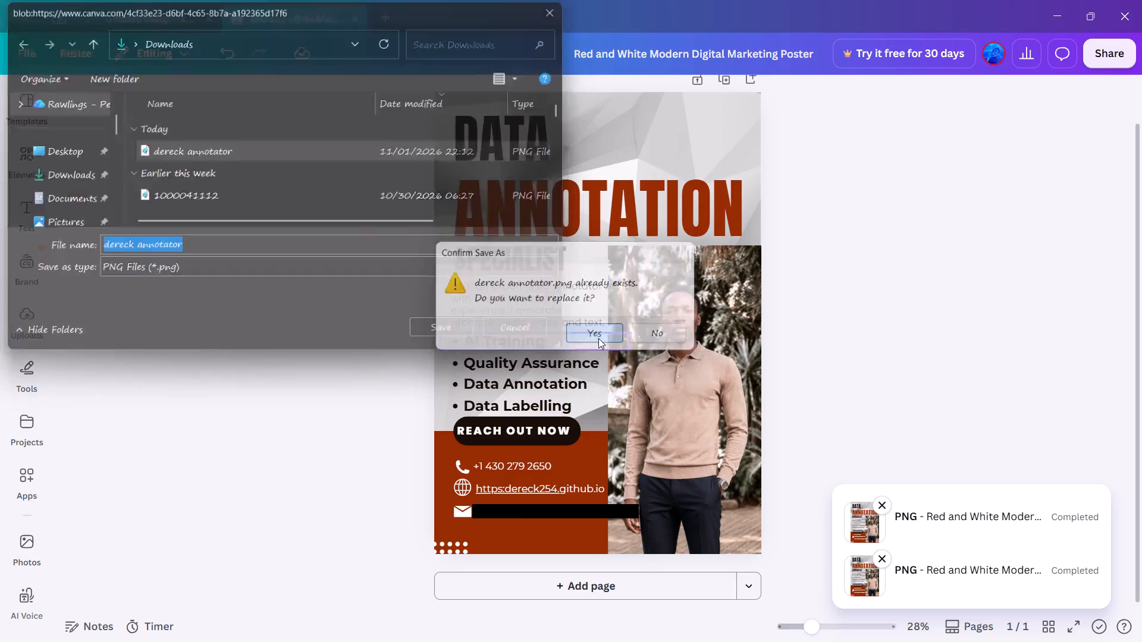
# Open the Send to phone sharing option with its QR code.
pyautogui.click(1112, 59)
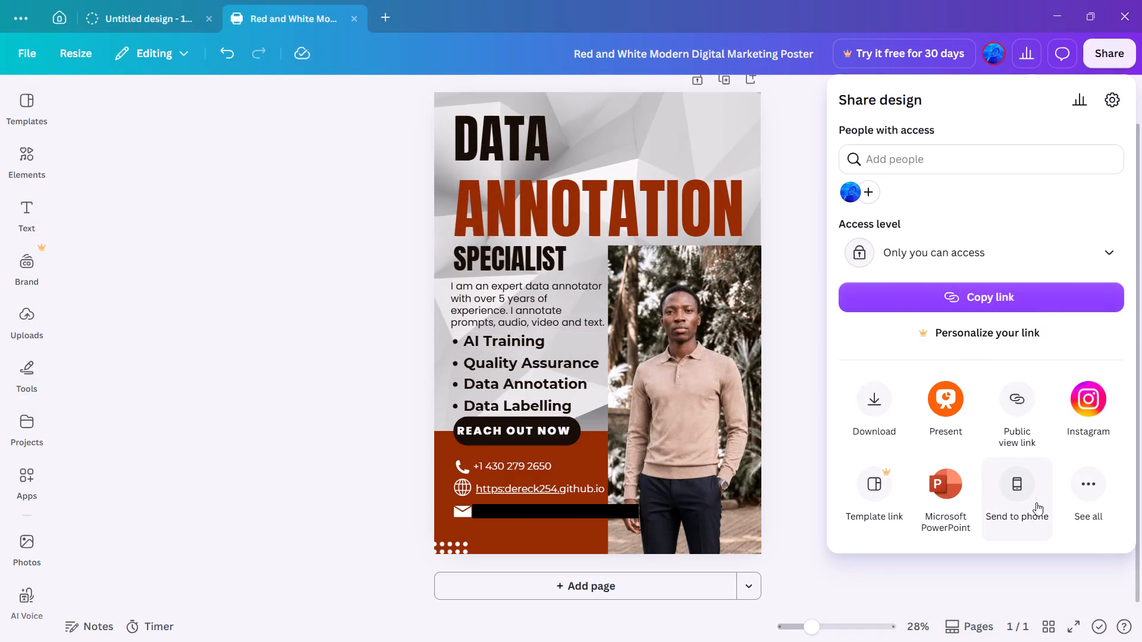
pyautogui.click(1028, 489)
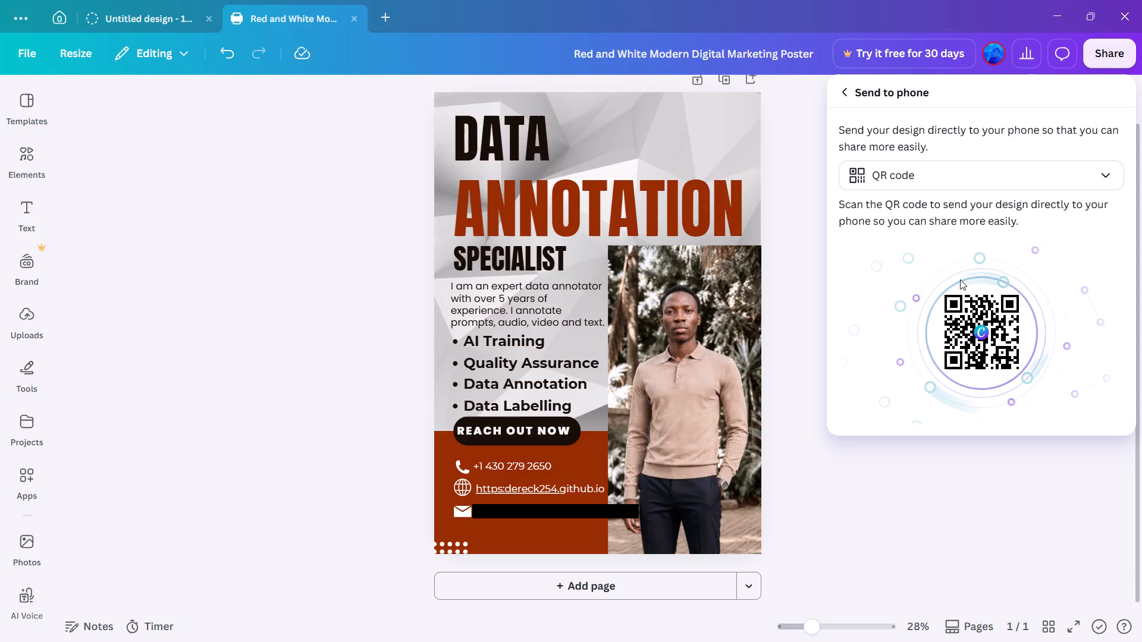
# Bold the email address, move it below the envelope icon, and widen its text box to the photo's edge so it fits one line.
pyautogui.click(559, 518)
pyautogui.click(559, 512)
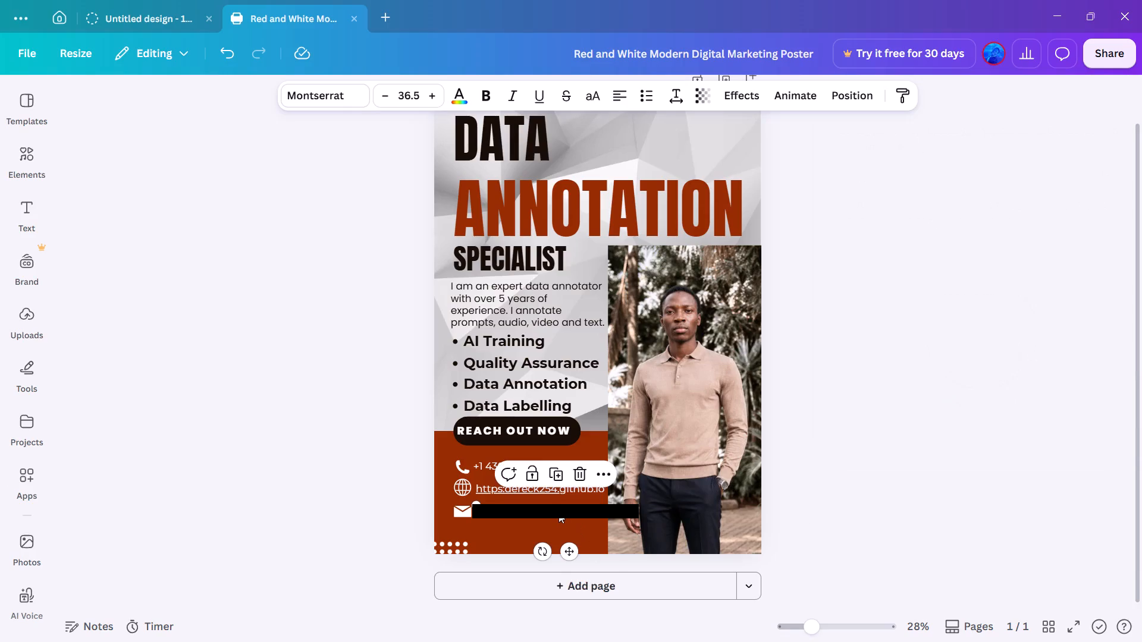
pyautogui.click(490, 89)
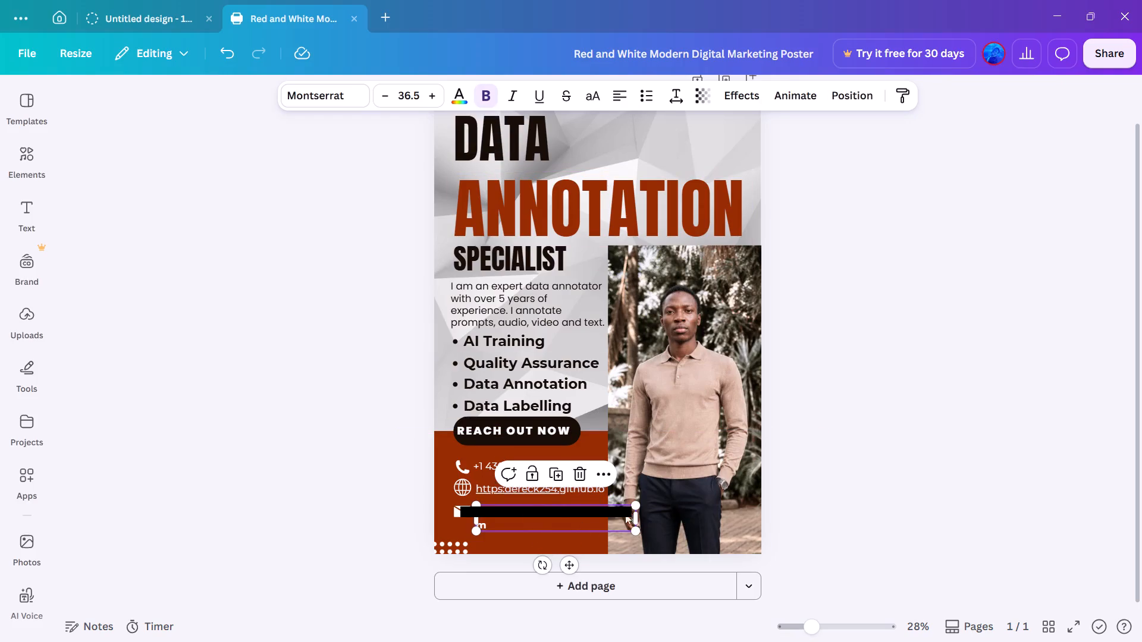
pyautogui.moveTo(536, 506); pyautogui.dragTo(535, 512)
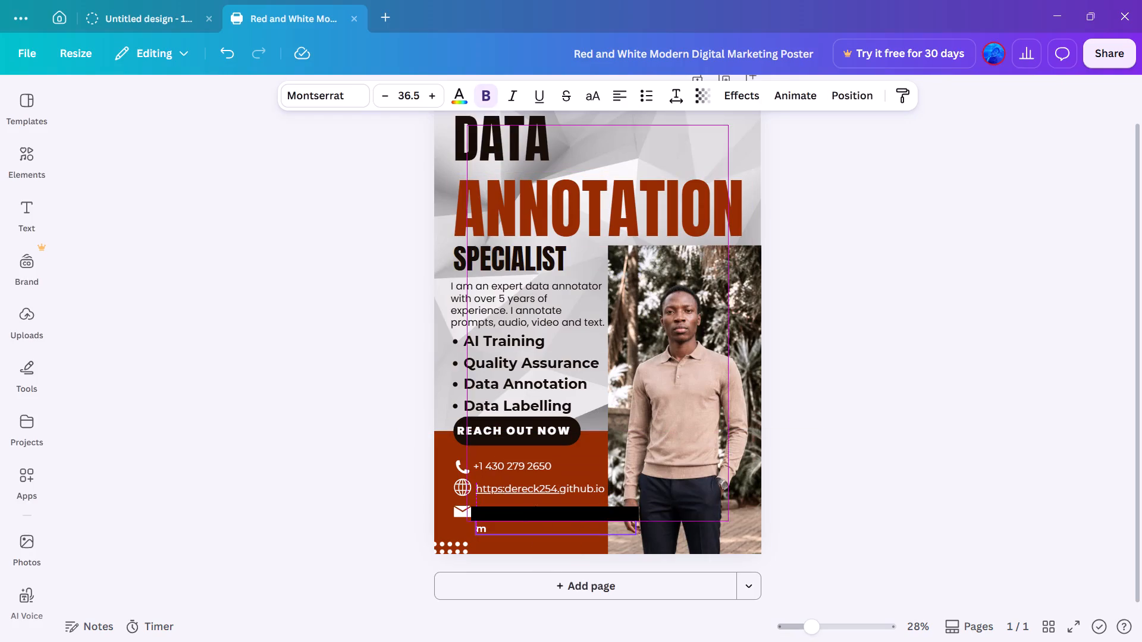
pyautogui.moveTo(535, 512); pyautogui.dragTo(501, 519)
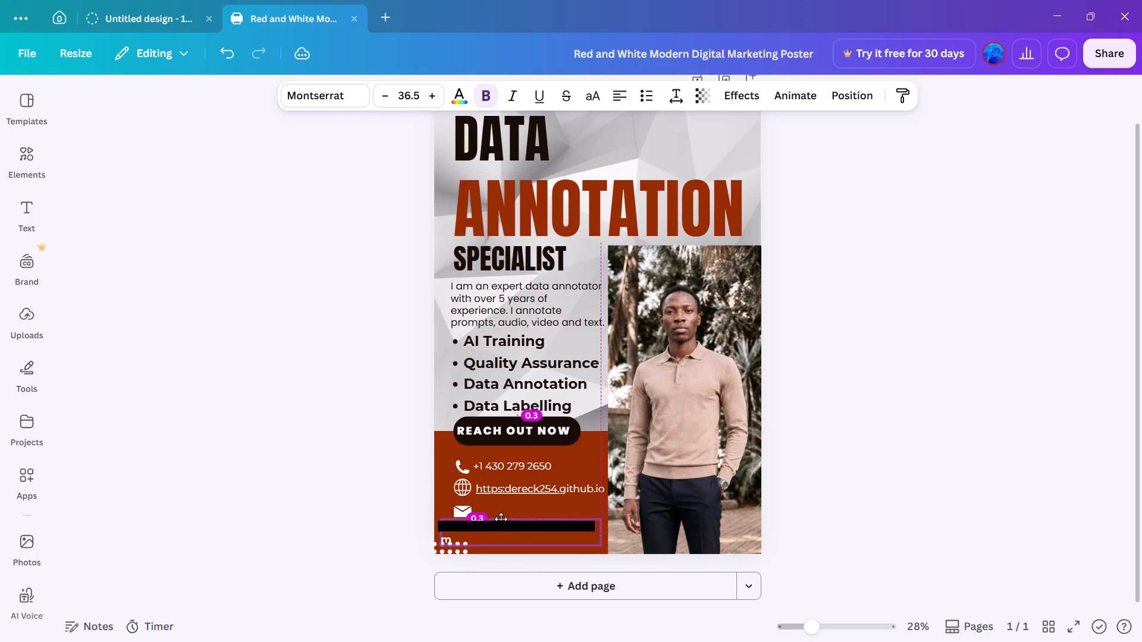
pyautogui.moveTo(501, 519); pyautogui.dragTo(498, 517)
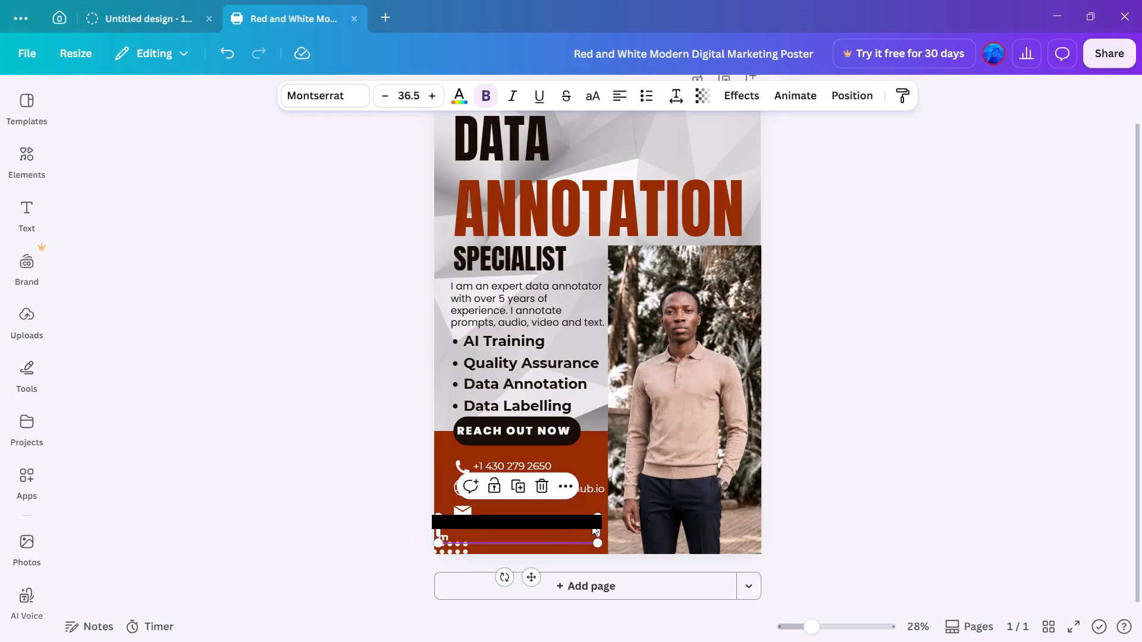
pyautogui.moveTo(598, 530); pyautogui.dragTo(602, 530)
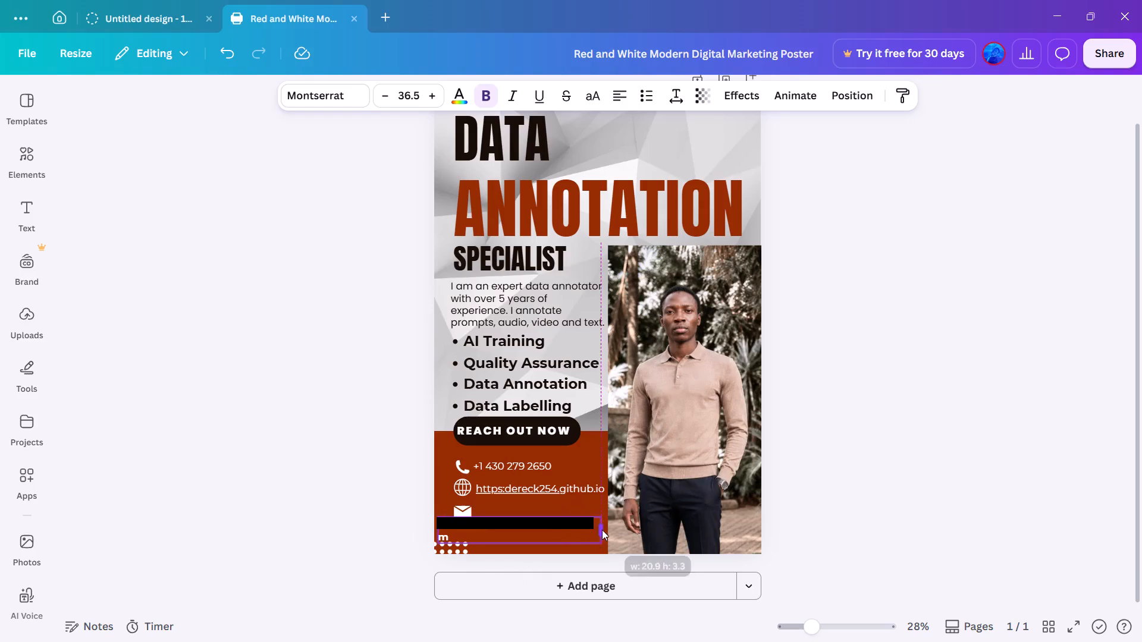
pyautogui.moveTo(602, 530); pyautogui.dragTo(605, 528)
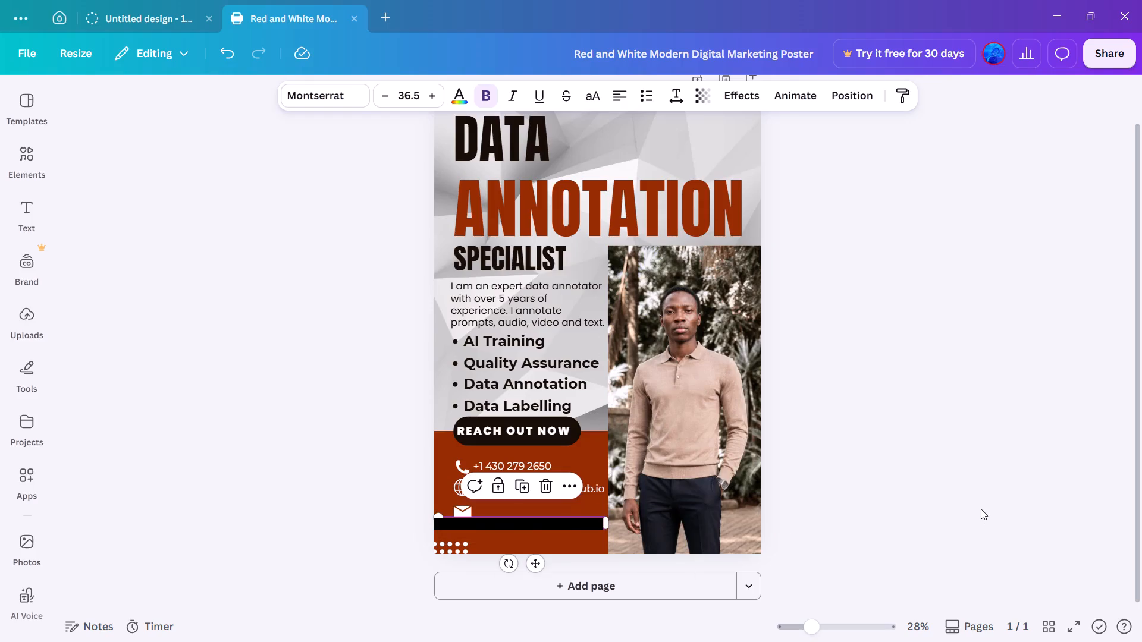
pyautogui.click(981, 509)
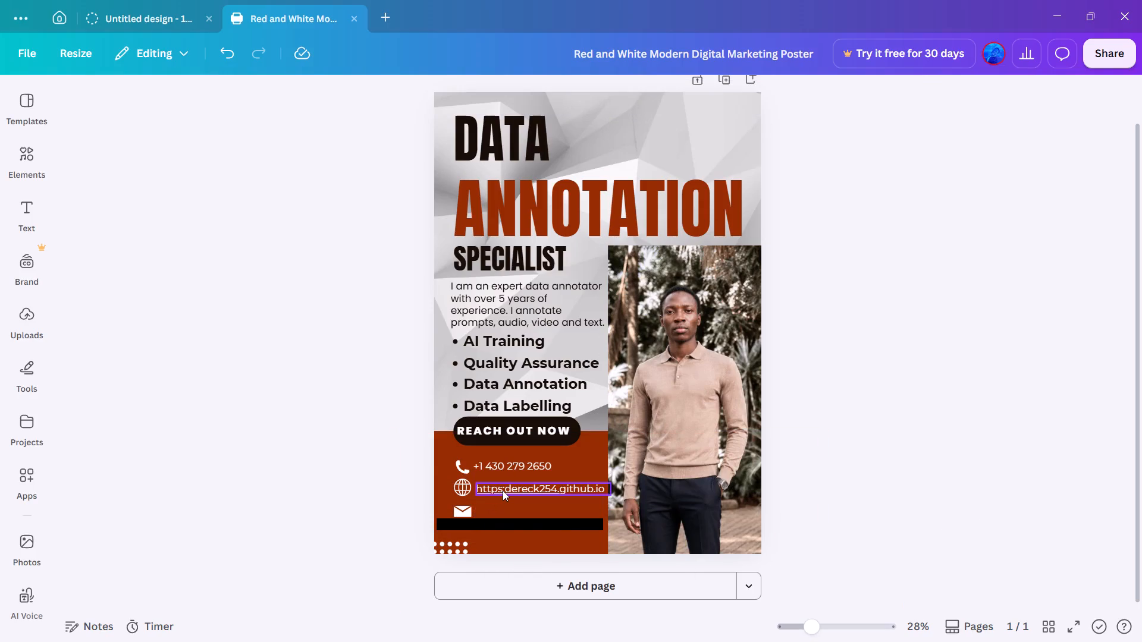
# Bold the website address, shift it and its globe icon left, and widen its text box so it fits one line.
pyautogui.click(503, 490)
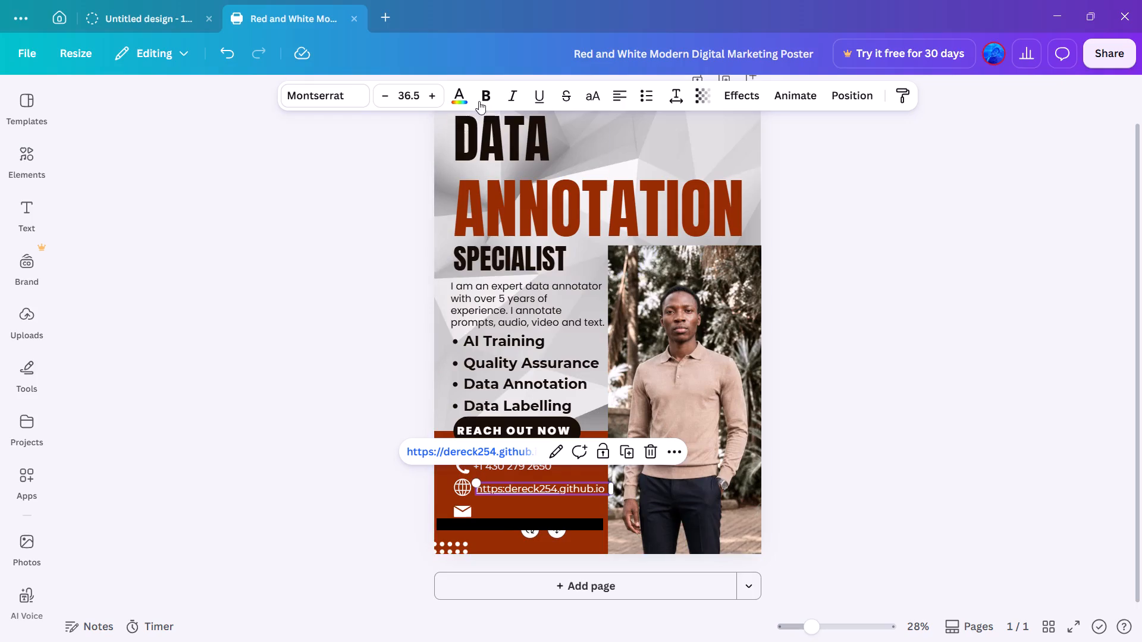
pyautogui.click(485, 94)
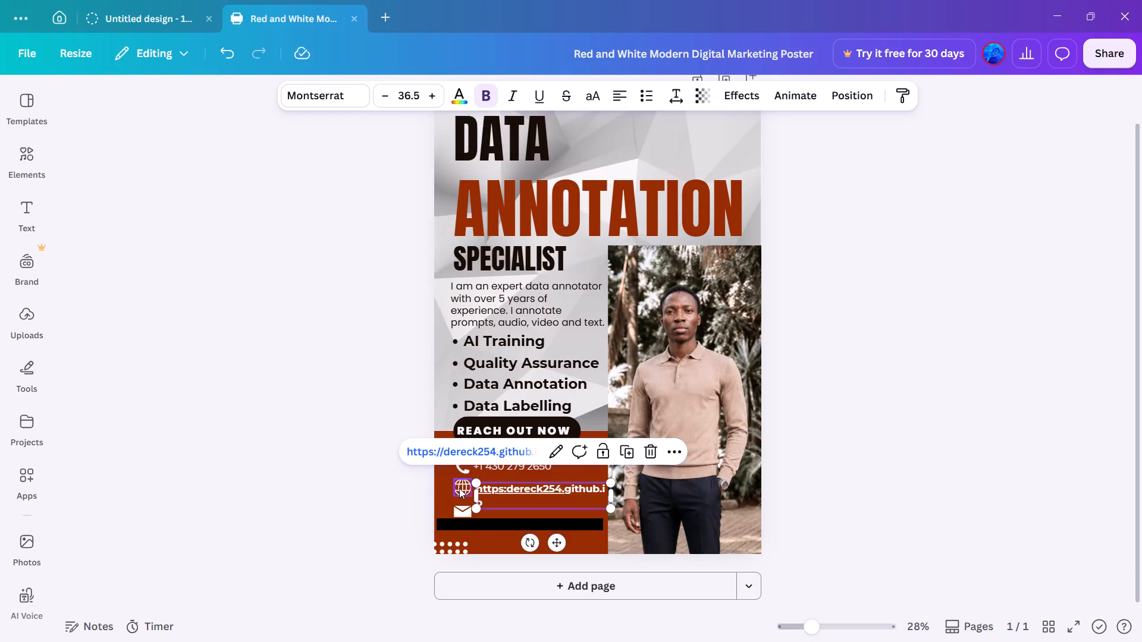
pyautogui.moveTo(460, 488); pyautogui.dragTo(447, 489)
pyautogui.moveTo(507, 491); pyautogui.dragTo(495, 489)
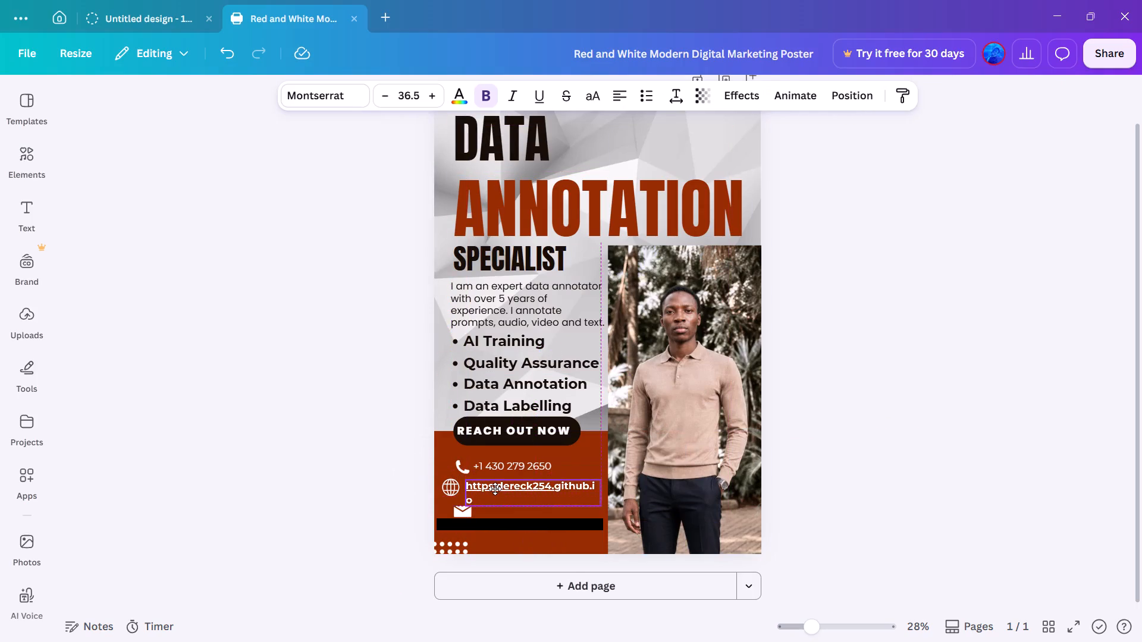
pyautogui.moveTo(495, 489); pyautogui.dragTo(494, 488)
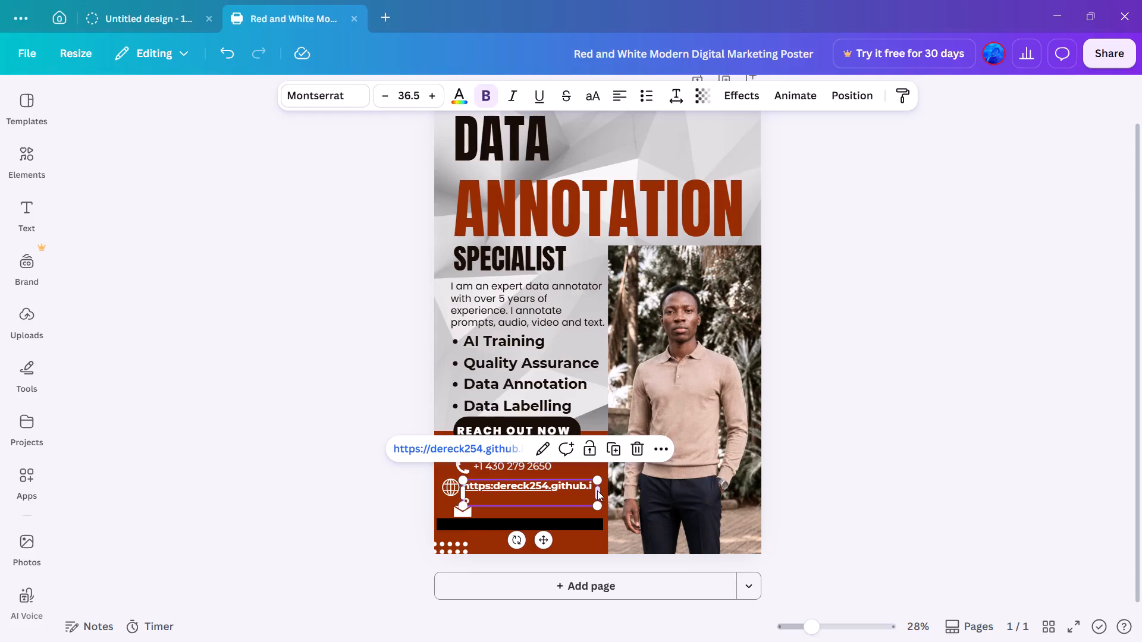
pyautogui.moveTo(599, 493); pyautogui.dragTo(606, 493)
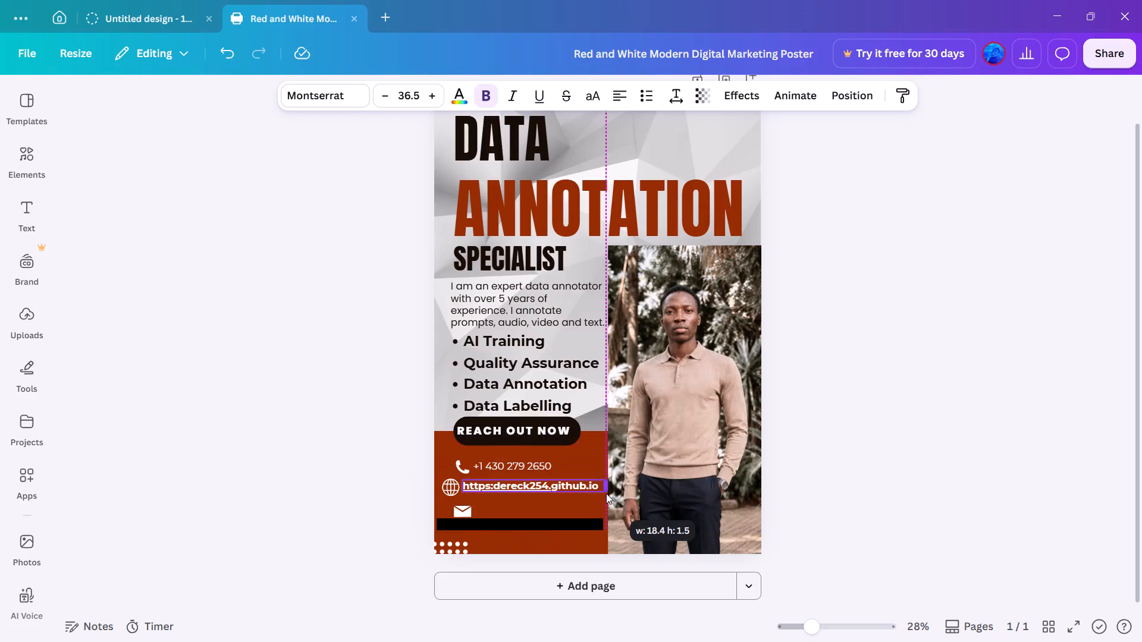
pyautogui.moveTo(606, 493); pyautogui.dragTo(607, 493)
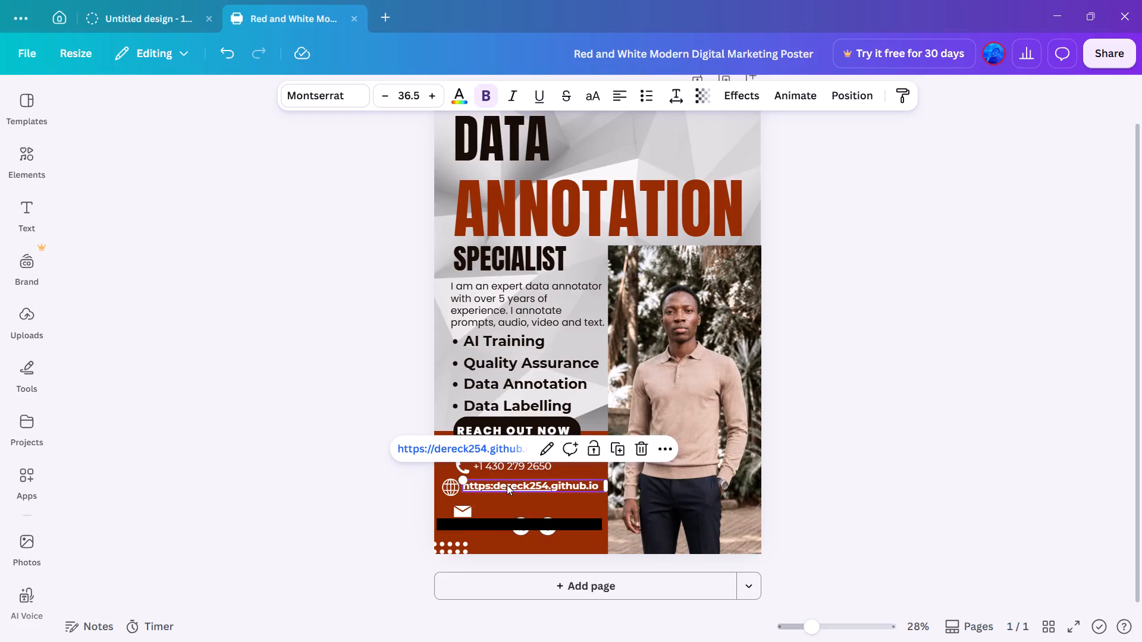
pyautogui.click(507, 484)
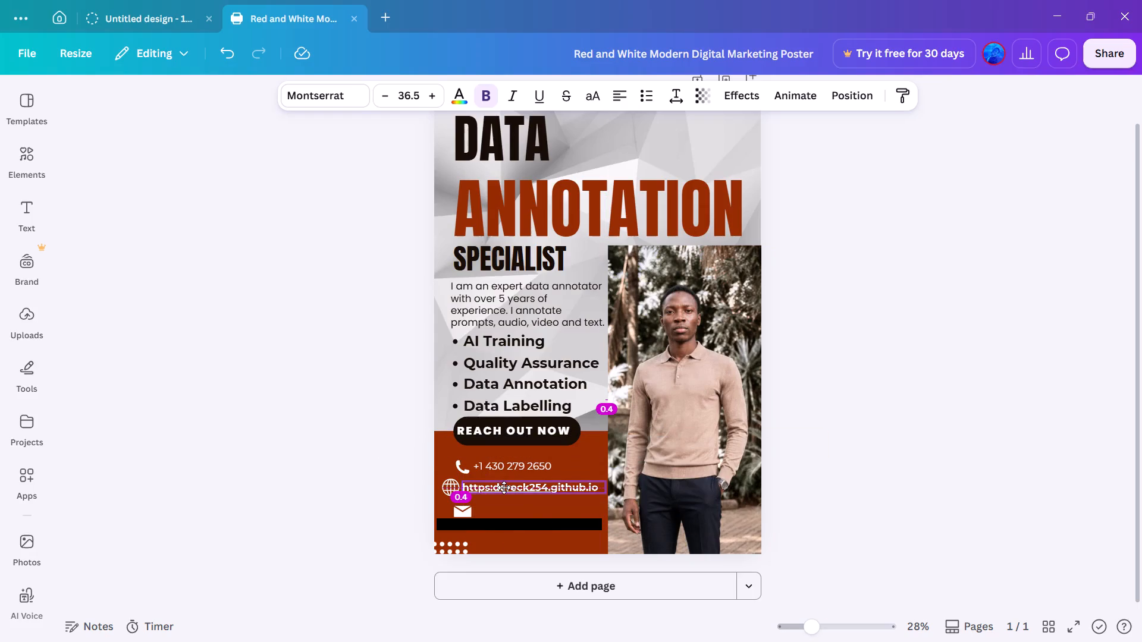
# Move the envelope icon left so it sits above the start of the email address.
pyautogui.moveTo(463, 508); pyautogui.dragTo(459, 508)
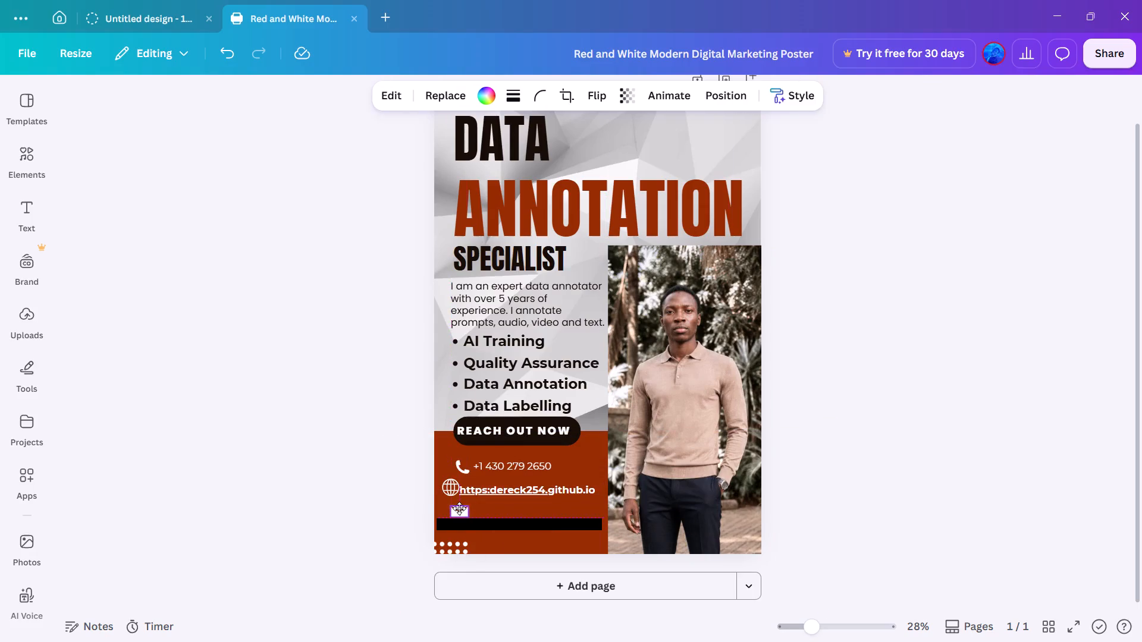
pyautogui.moveTo(459, 508); pyautogui.dragTo(450, 508)
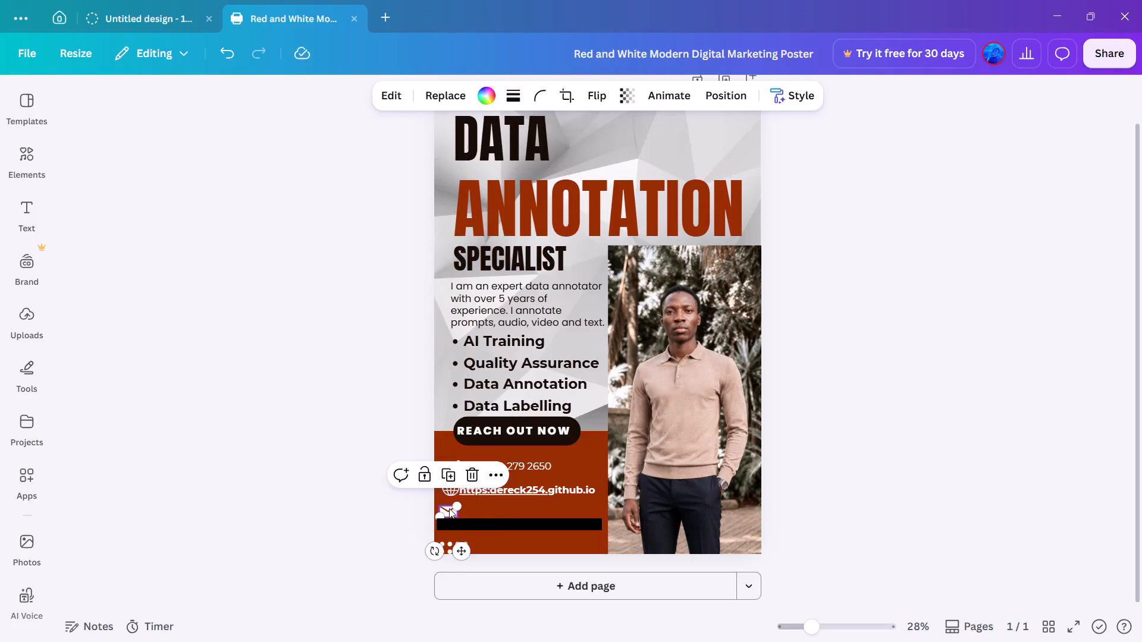
# Move the phone number text slightly left, close against the phone icon.
pyautogui.click(534, 468)
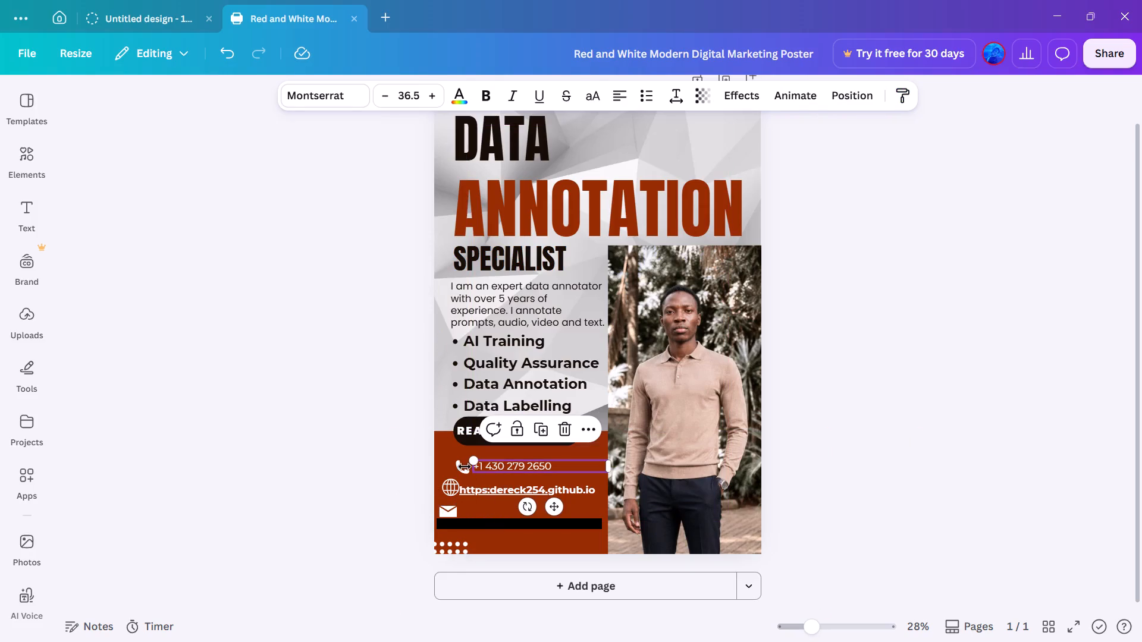
pyautogui.click(463, 468)
pyautogui.moveTo(462, 468); pyautogui.dragTo(454, 469)
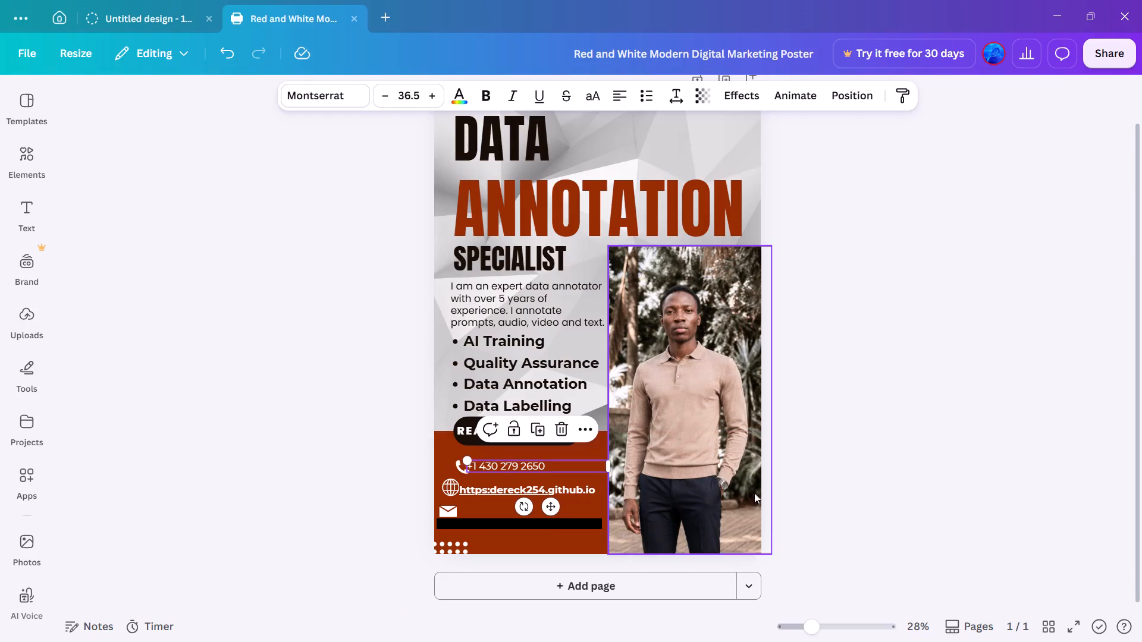
pyautogui.click(910, 493)
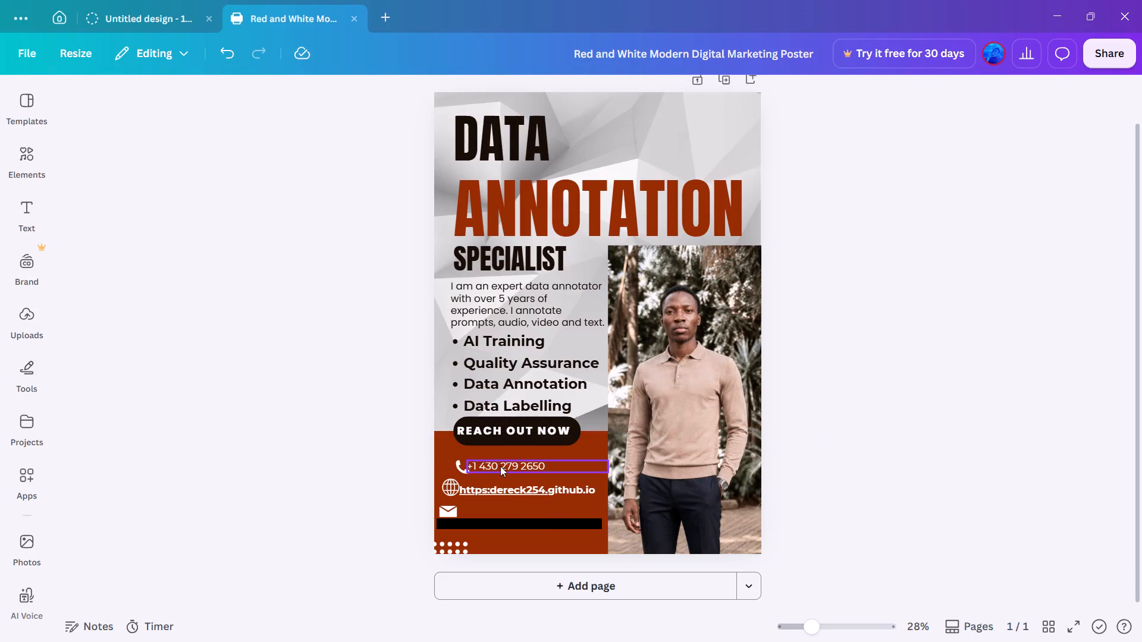
# Bold the phone number and increase its font size to 37.5.
pyautogui.click(500, 466)
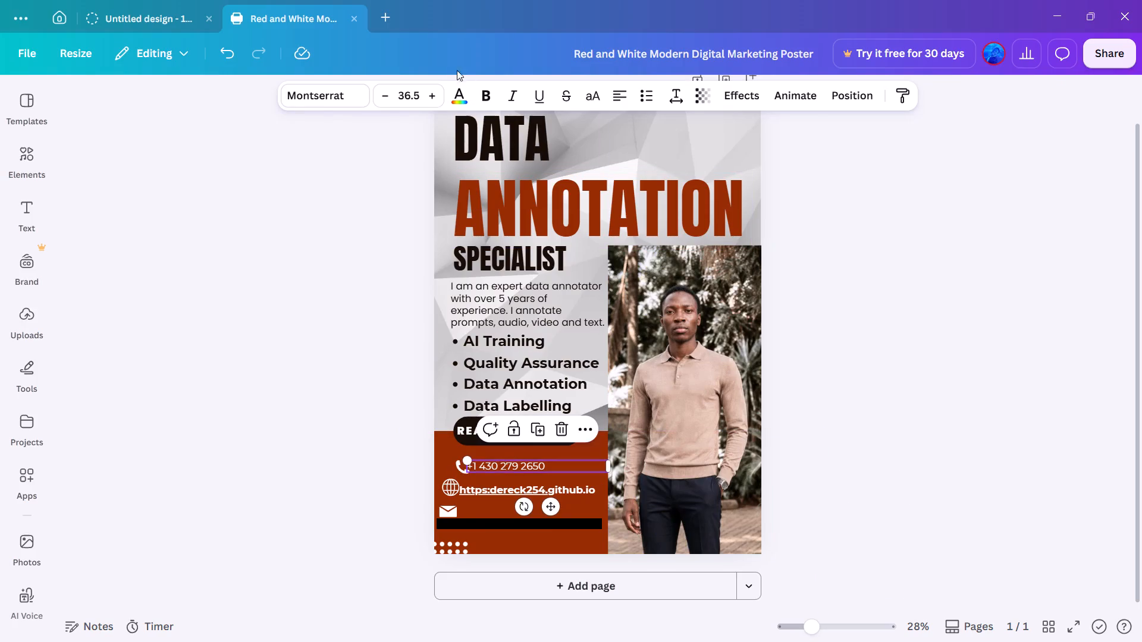
pyautogui.click(480, 97)
pyautogui.click(432, 100)
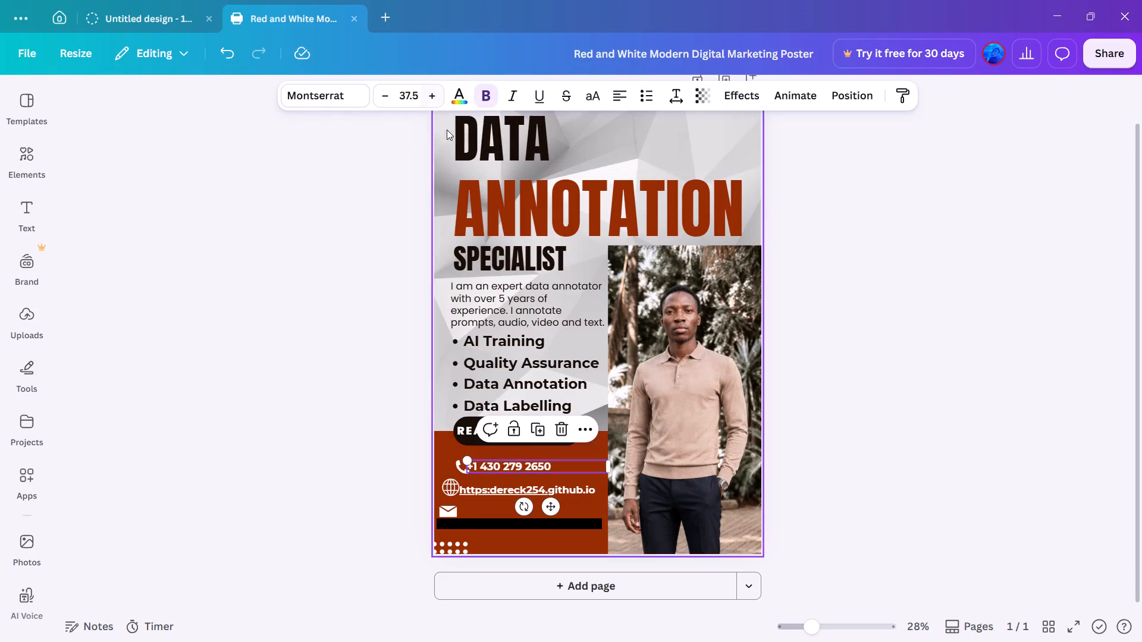
# Move the phone icon left and slightly up, so it sits above the globe icon with a clear gap.
pyautogui.click(460, 471)
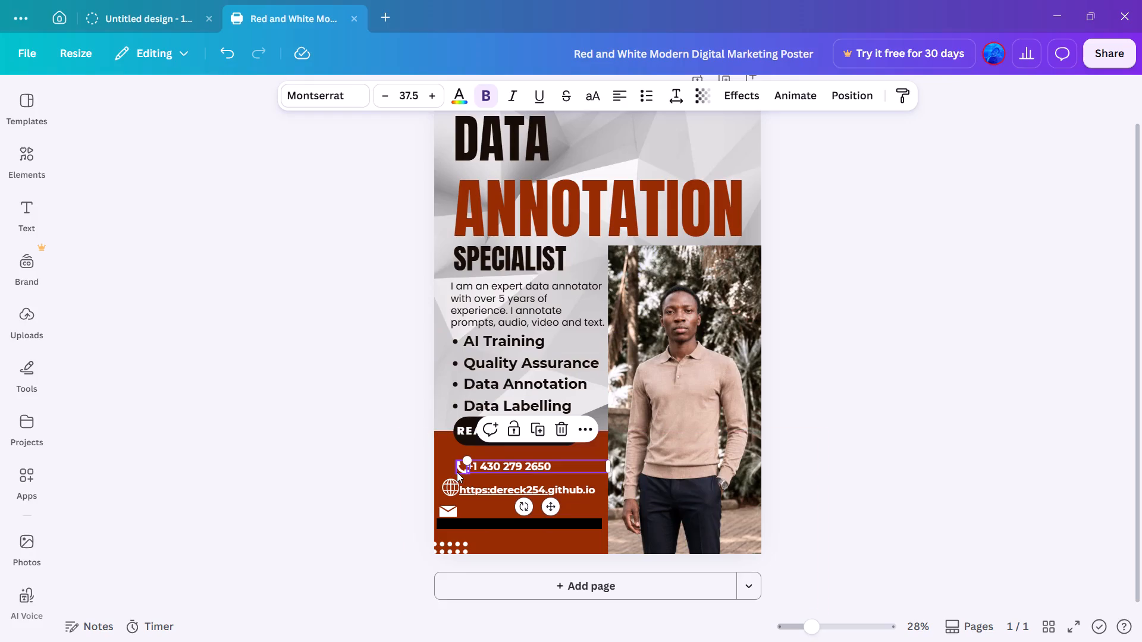
pyautogui.click(457, 472)
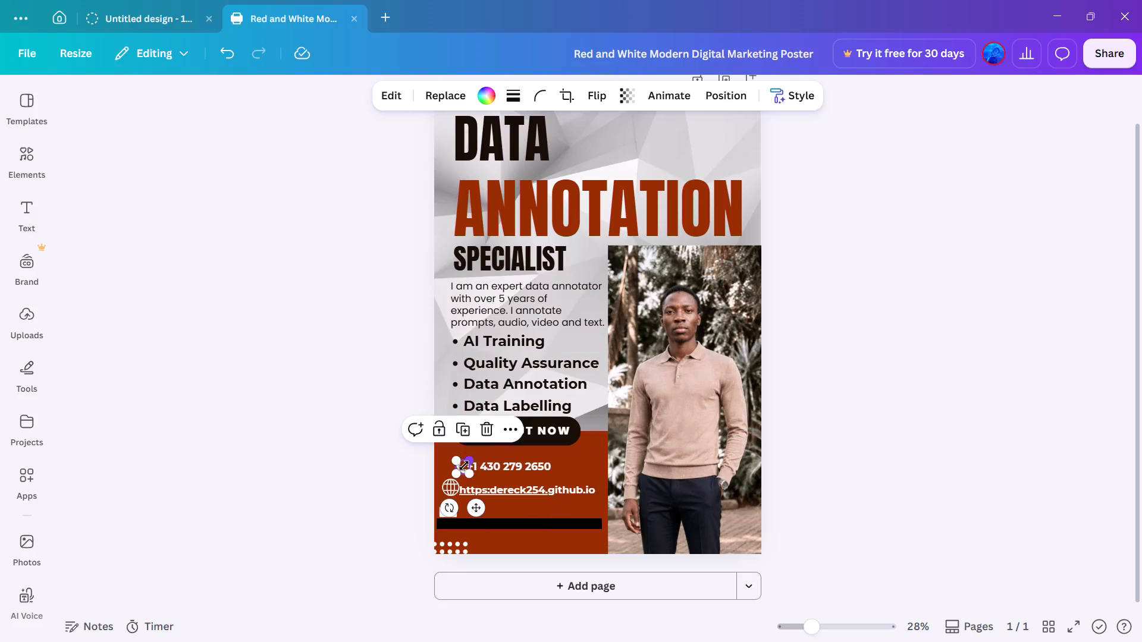
pyautogui.moveTo(463, 467); pyautogui.dragTo(453, 470)
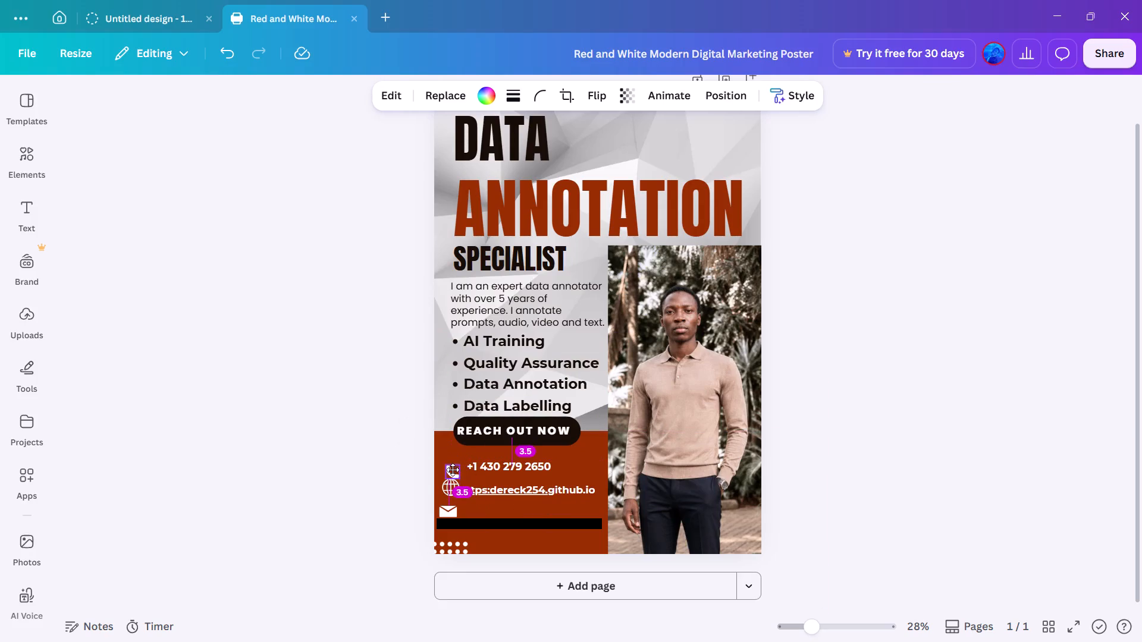
pyautogui.moveTo(453, 470); pyautogui.dragTo(448, 462)
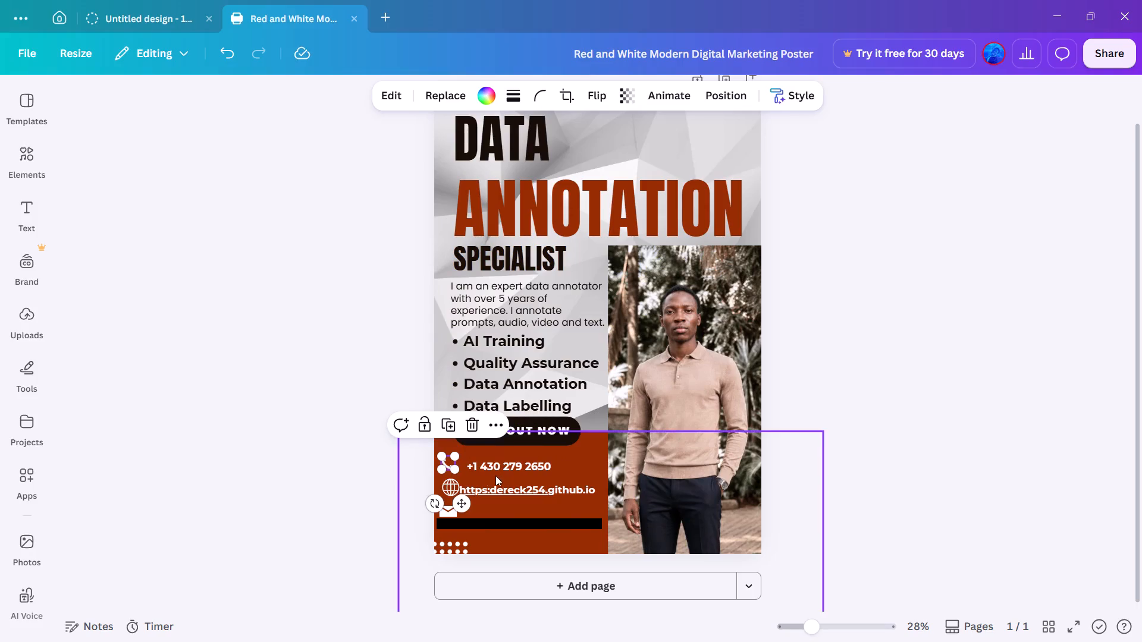
# Move the phone number text left and slightly up, level with the phone icon and just beside it.
pyautogui.click(499, 471)
pyautogui.moveTo(498, 470); pyautogui.dragTo(485, 465)
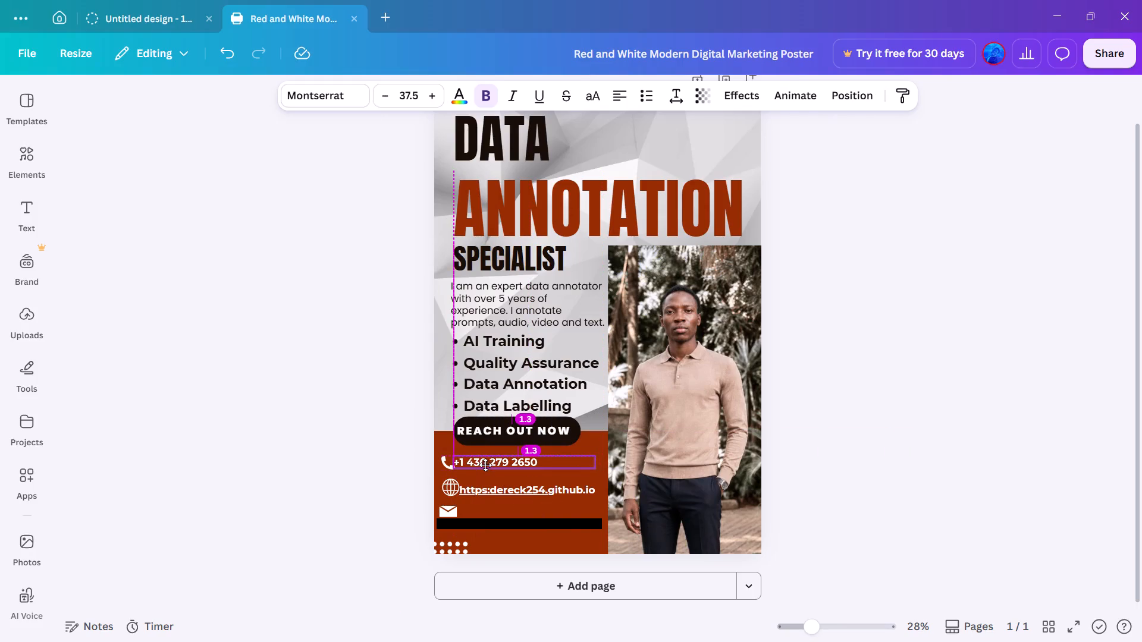
pyautogui.moveTo(485, 465); pyautogui.dragTo(490, 464)
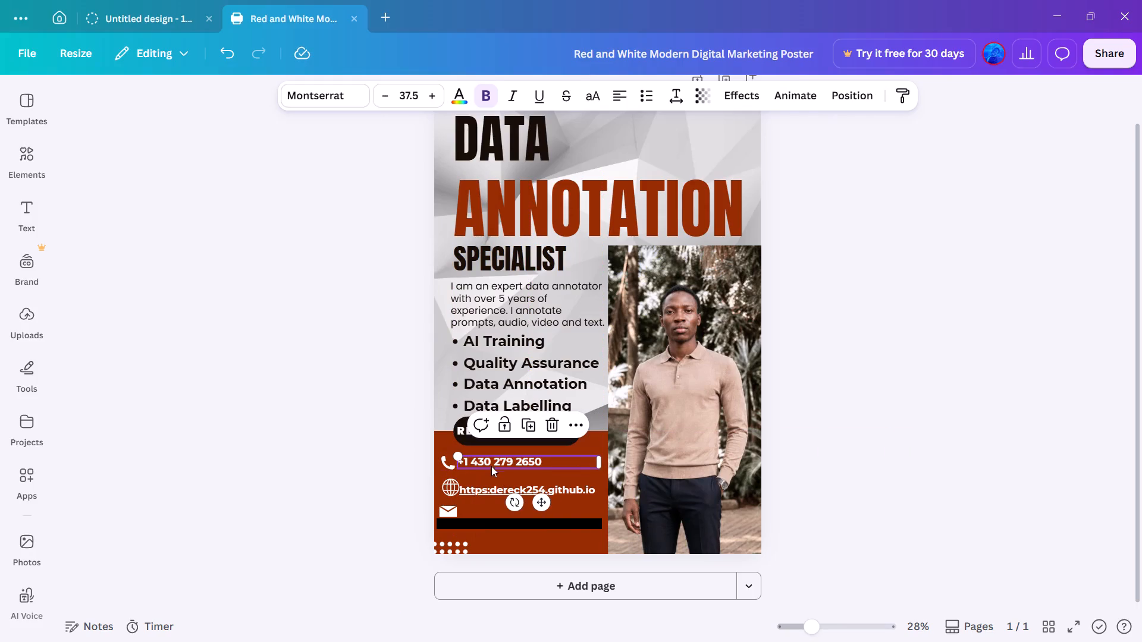
pyautogui.click(1006, 475)
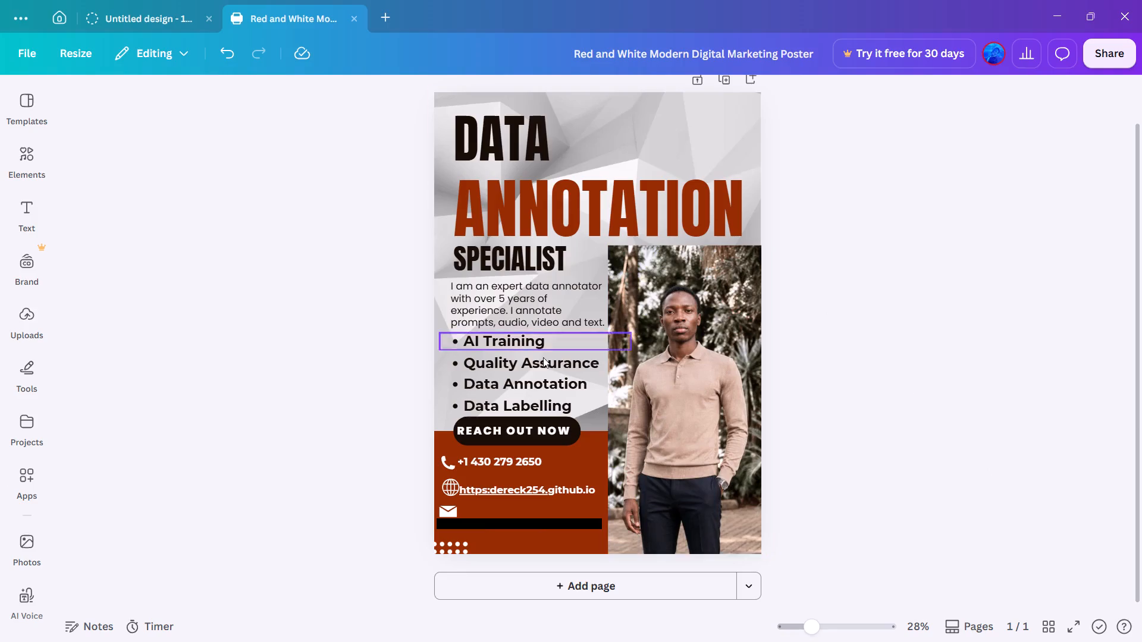
# Open the sharing options for the poster and choose Google Drive as the place to save it.
pyautogui.click(1112, 51)
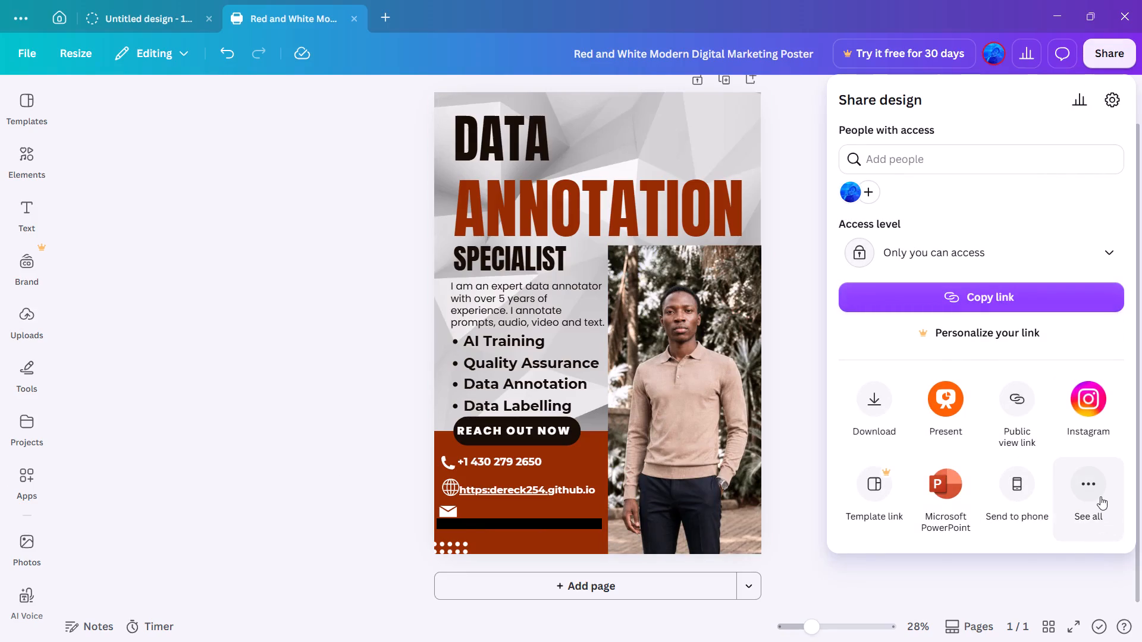
pyautogui.click(1100, 496)
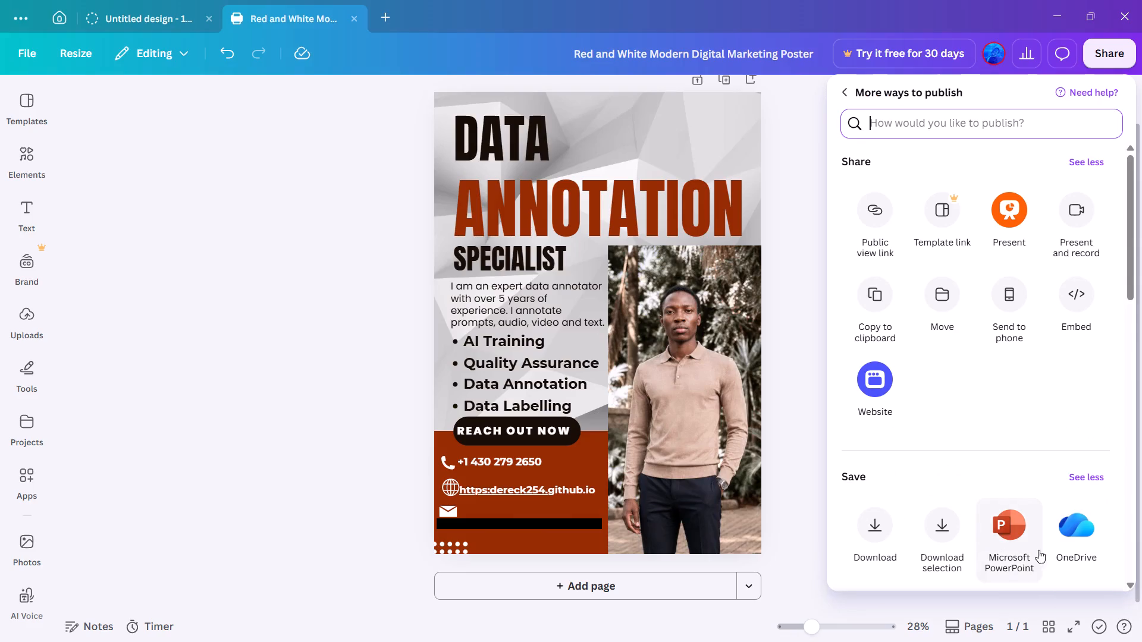
pyautogui.moveTo(1069, 542); pyautogui.dragTo(1066, 467)
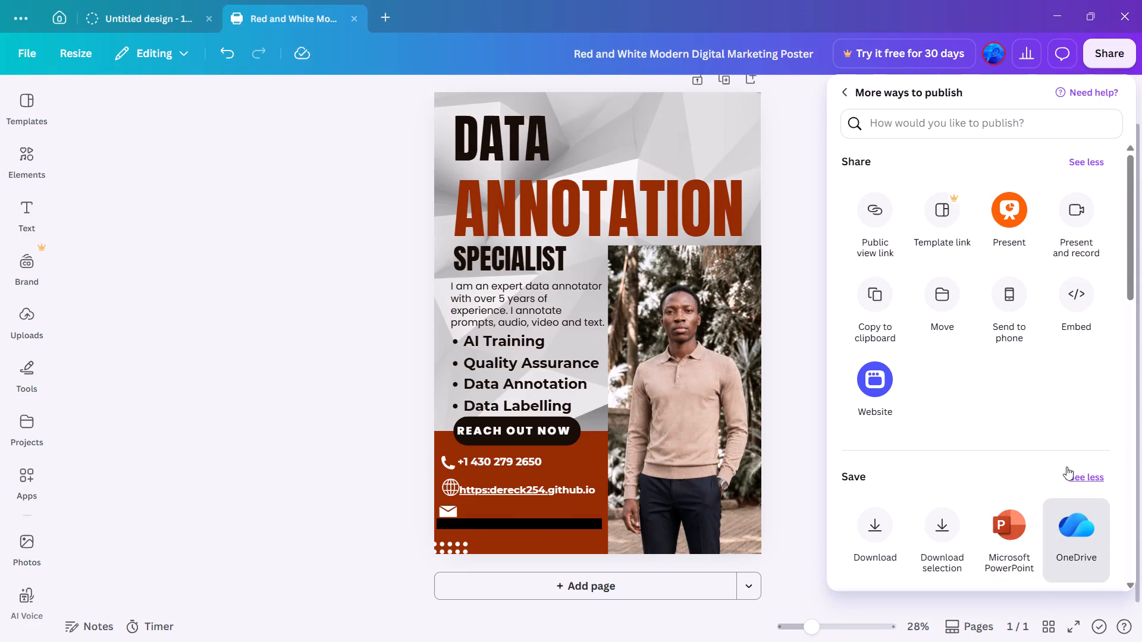
pyautogui.moveTo(1066, 467); pyautogui.dragTo(1055, 414)
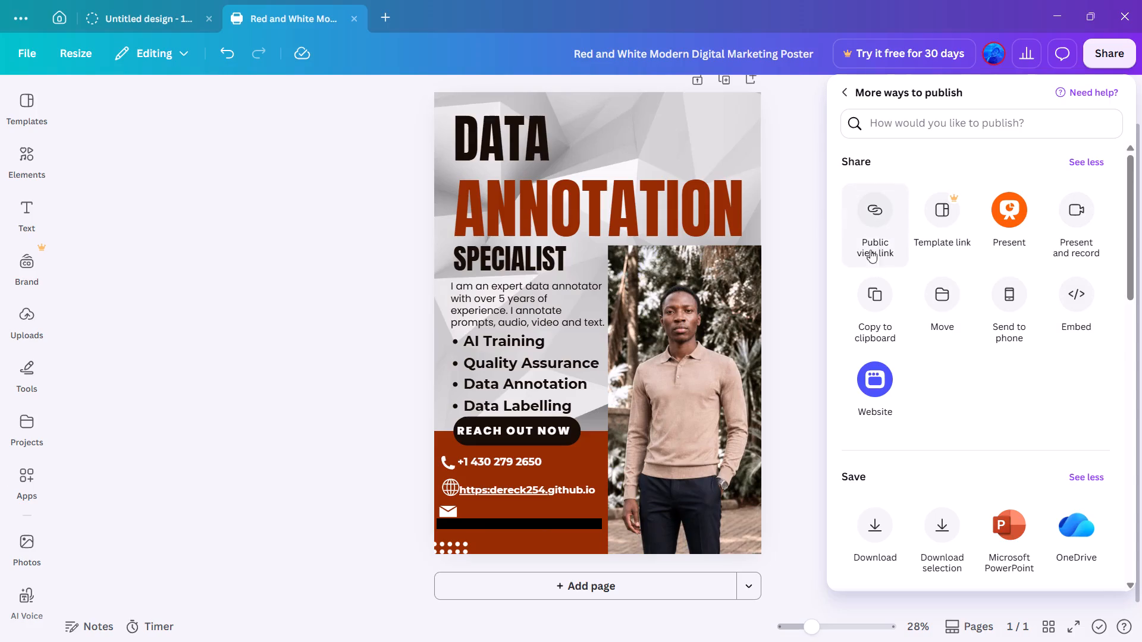
pyautogui.scroll(-2, 984, 385)
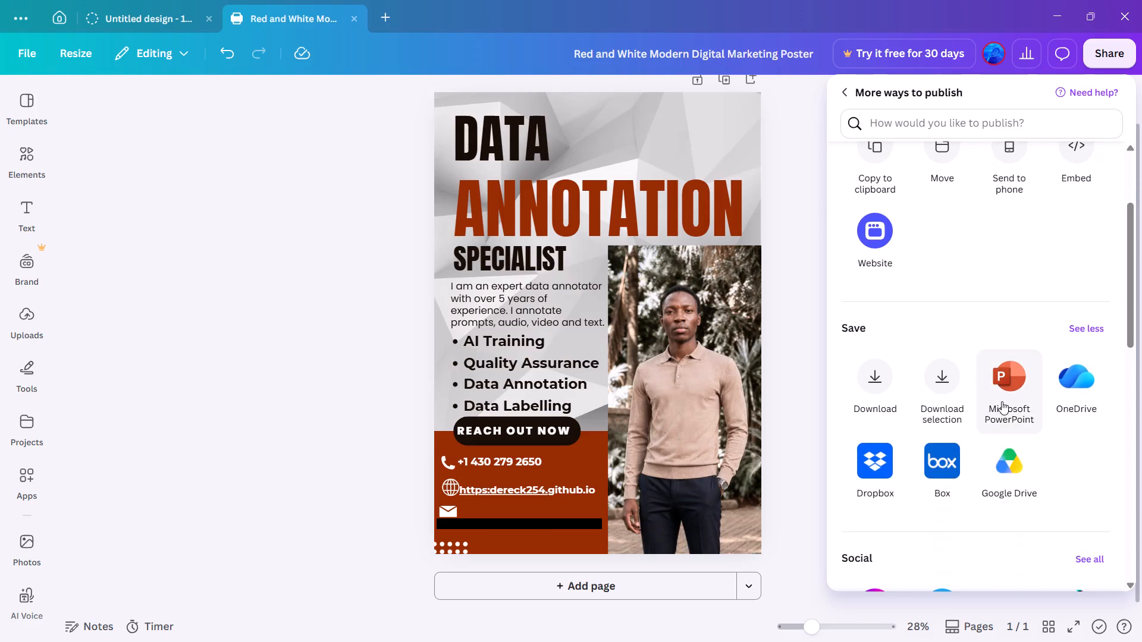
pyautogui.click(1011, 474)
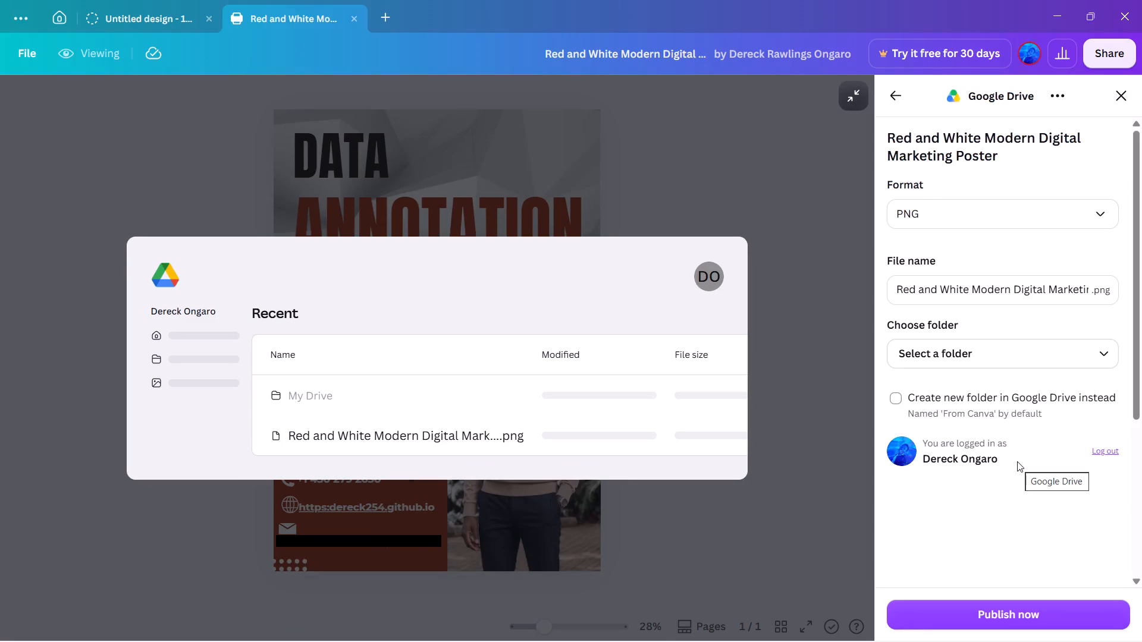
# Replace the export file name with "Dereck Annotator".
pyautogui.click(947, 287)
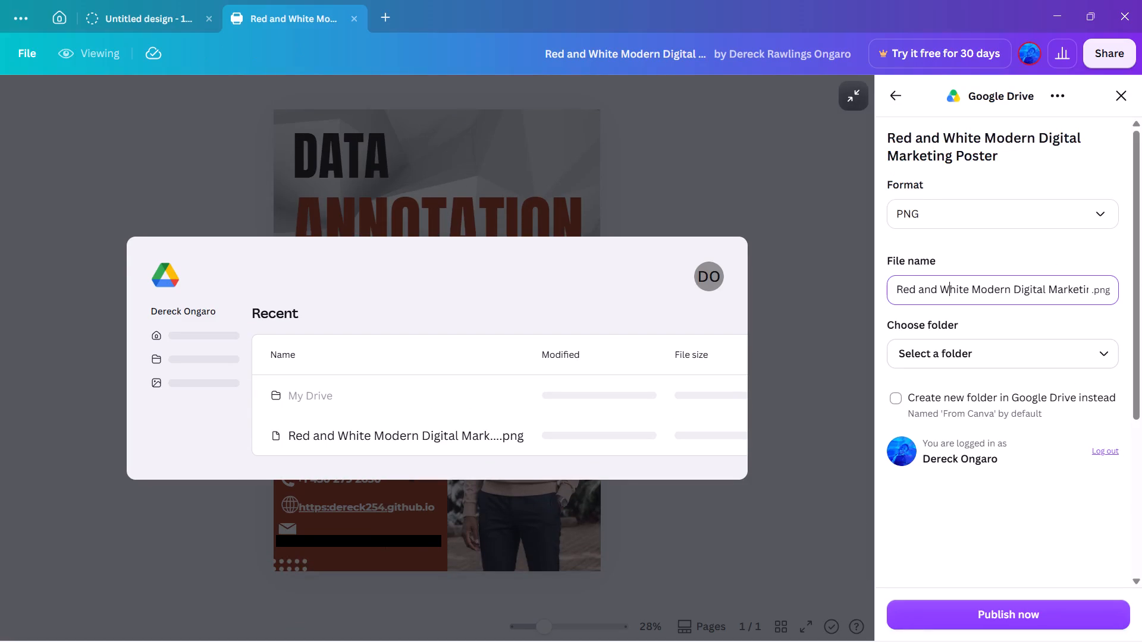
pyautogui.hotkey('ctrl', 'a')
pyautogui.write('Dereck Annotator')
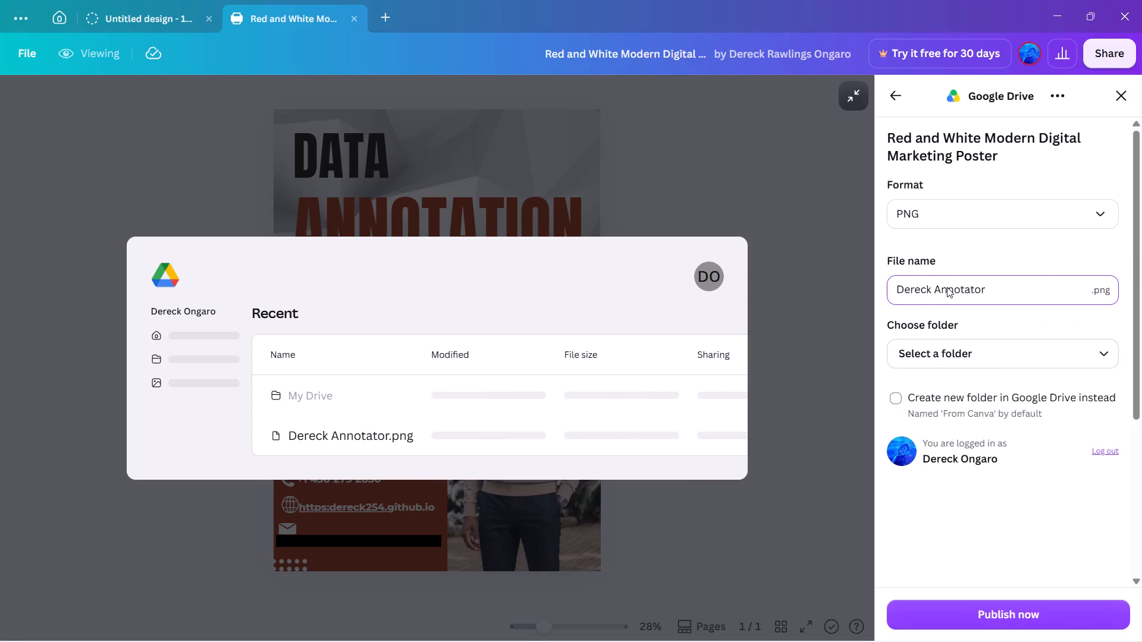
# Choose My Drive as the destination folder for the exported poster.
pyautogui.click(969, 360)
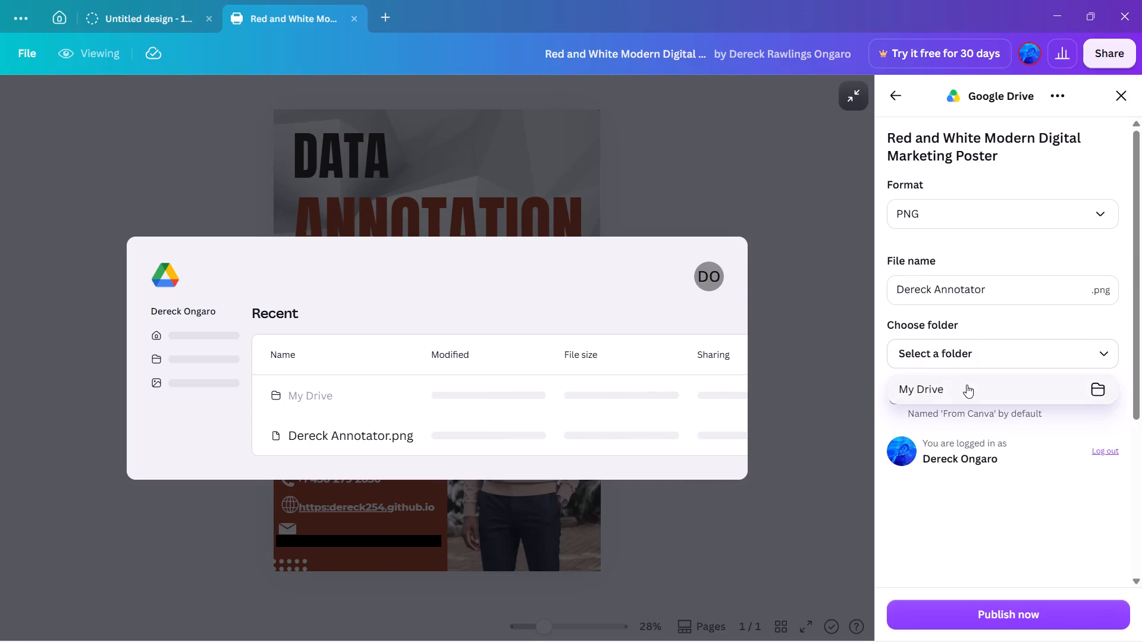
pyautogui.click(967, 385)
# Browse the folders in My Drive and search them for "Annotation".
pyautogui.scroll(-2, 975, 429)
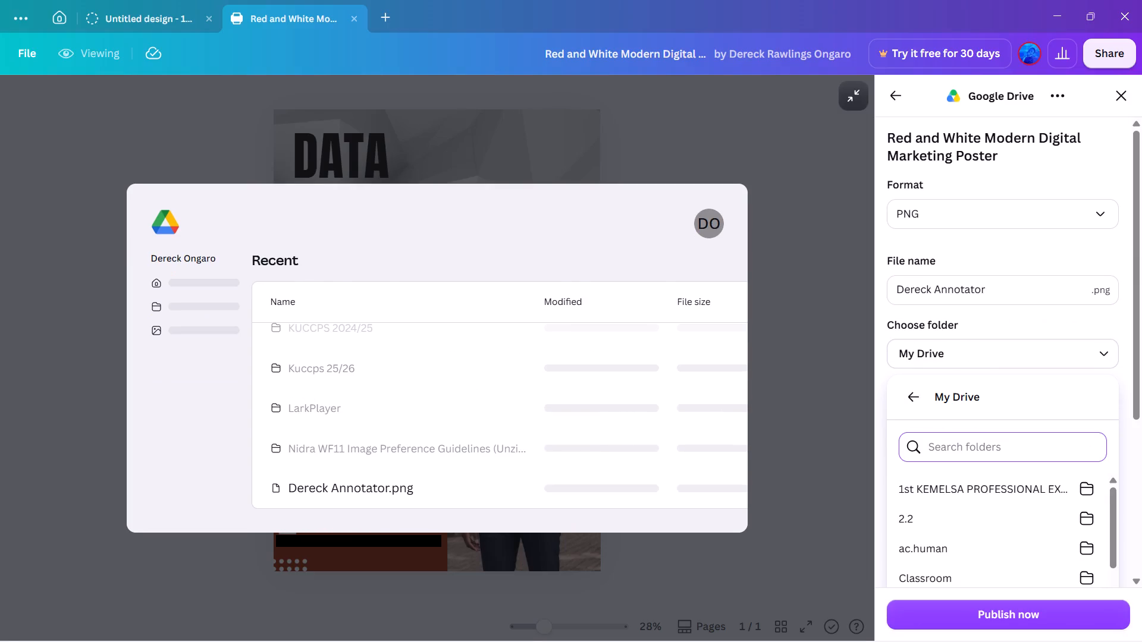
pyautogui.scroll(-2, 965, 478)
pyautogui.scroll(3, 949, 529)
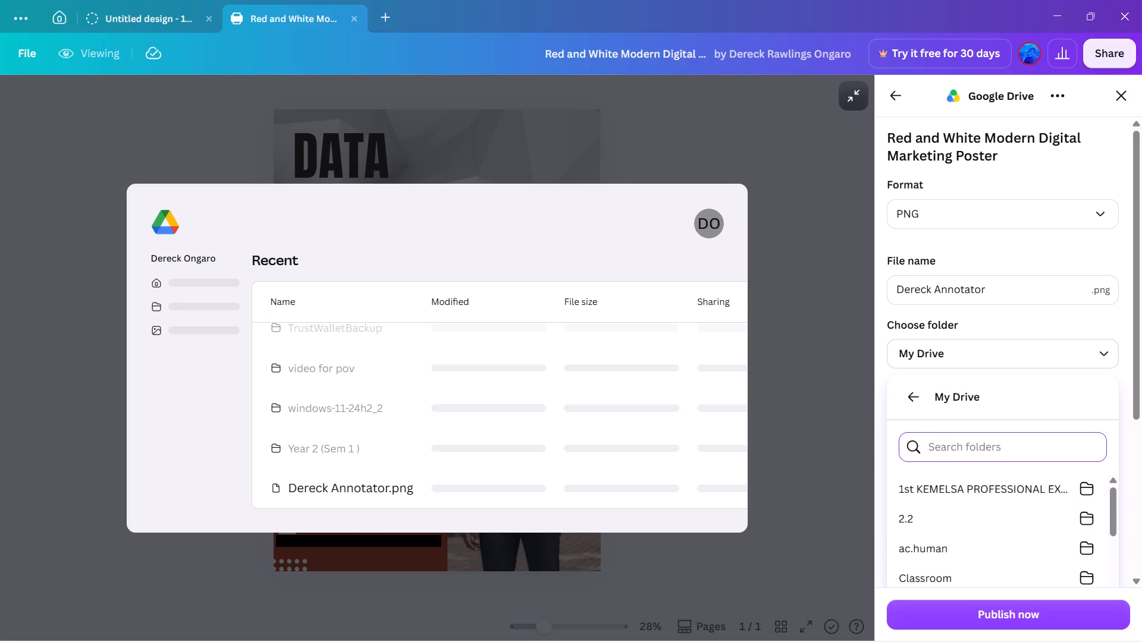
pyautogui.click(939, 445)
pyautogui.write('Annotat')
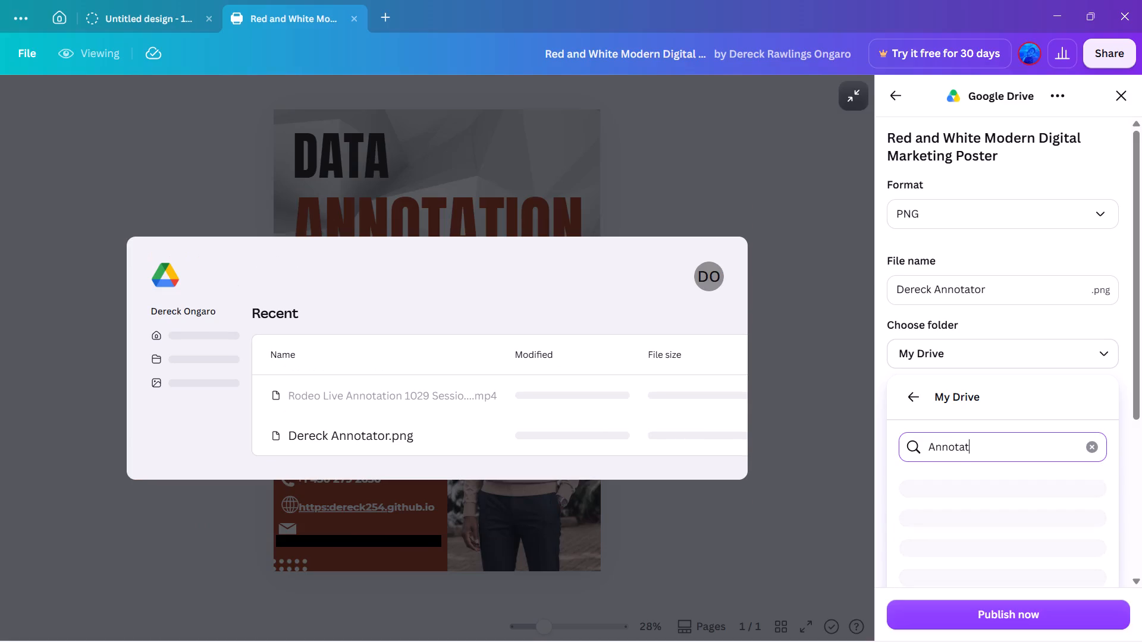
pyautogui.write('ion')
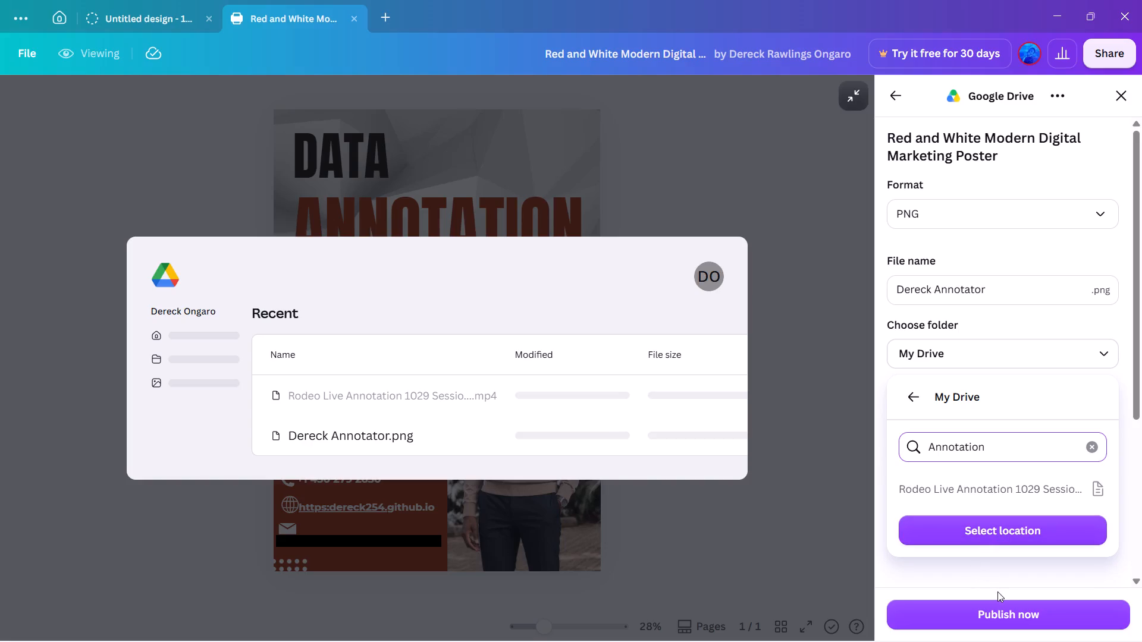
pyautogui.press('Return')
# Publish the poster to Google Drive as a PNG.
pyautogui.click(999, 617)
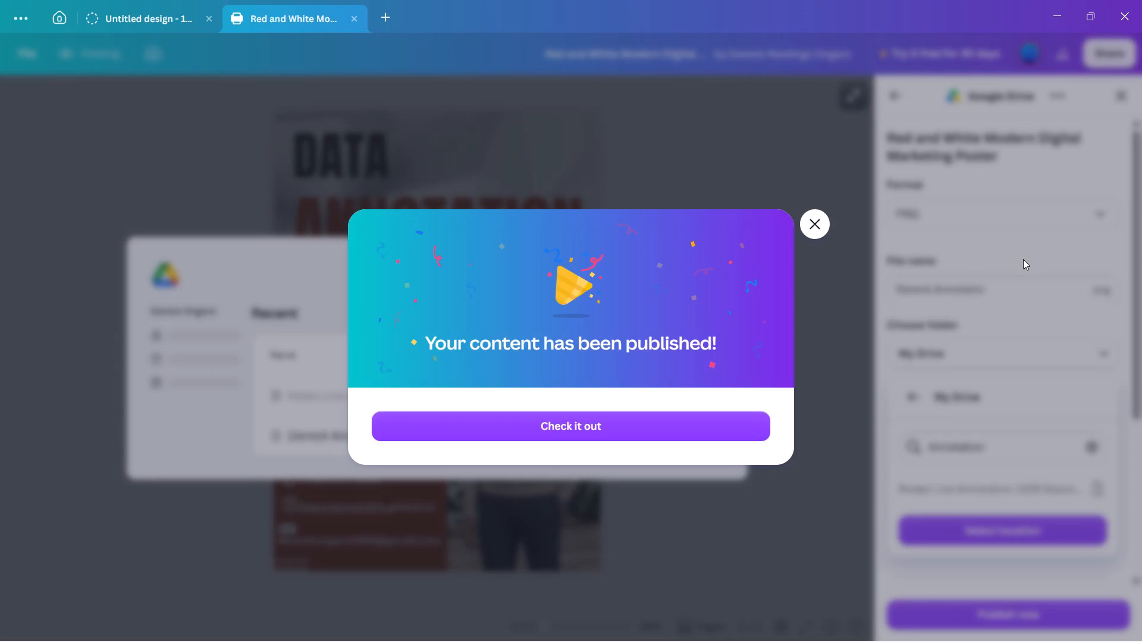
# Dismiss the publishing confirmation and return to the poster design.
pyautogui.click(811, 218)
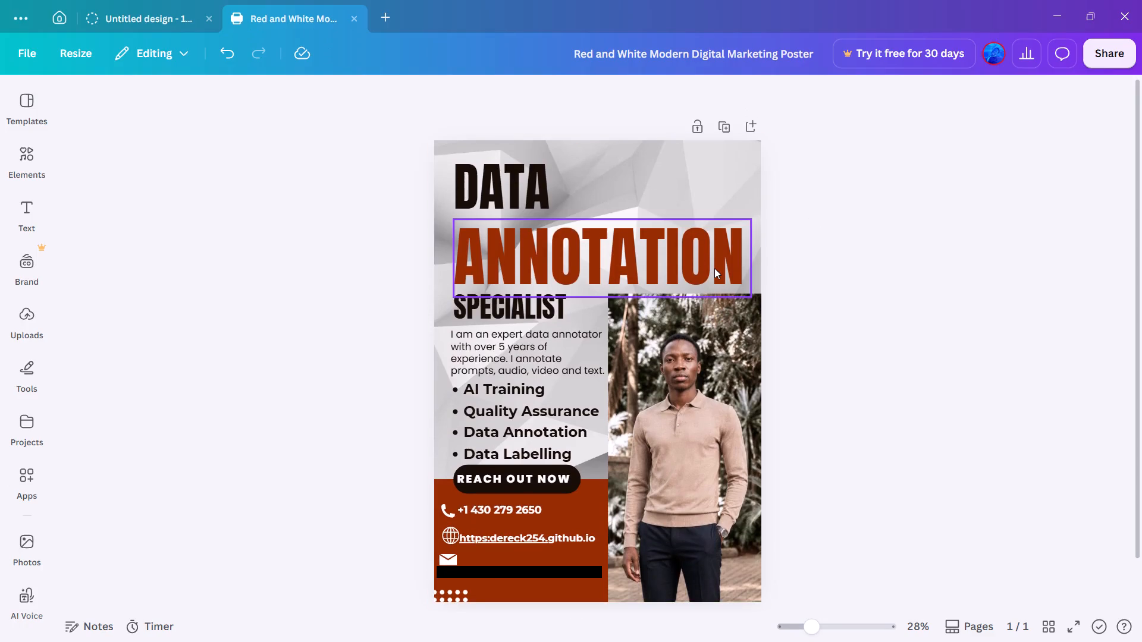
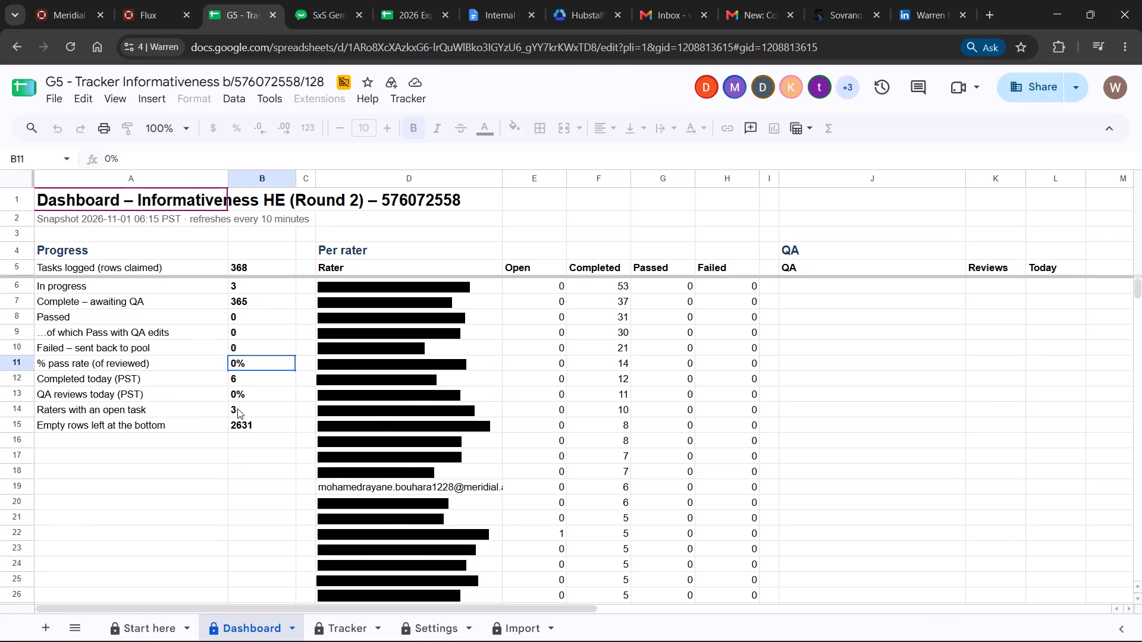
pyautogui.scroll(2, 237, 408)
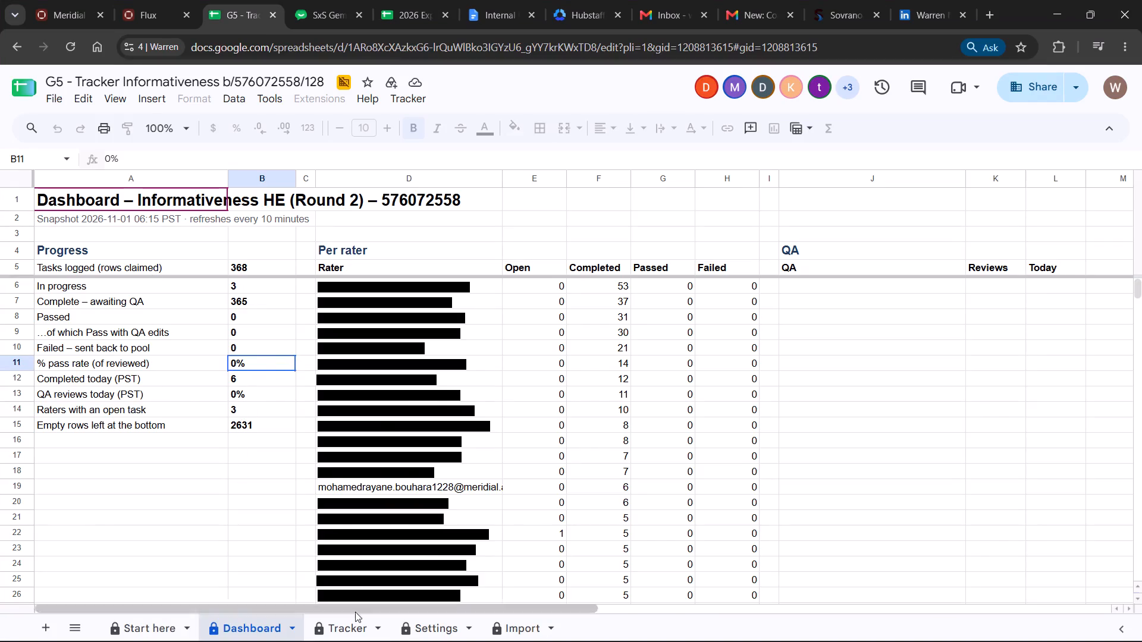